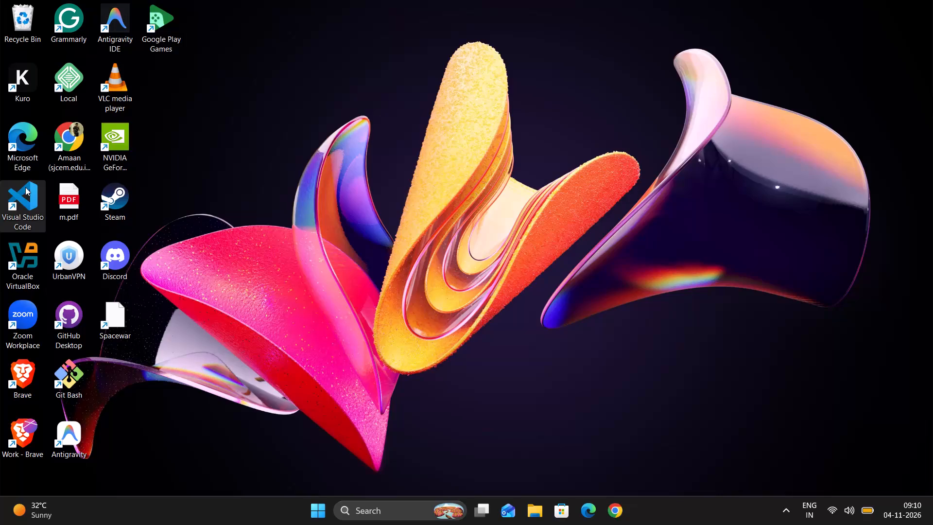
# Open Google Chrome with the sjcem.edu.in profile that has the blue letter A avatar.
pyautogui.click(612, 499)
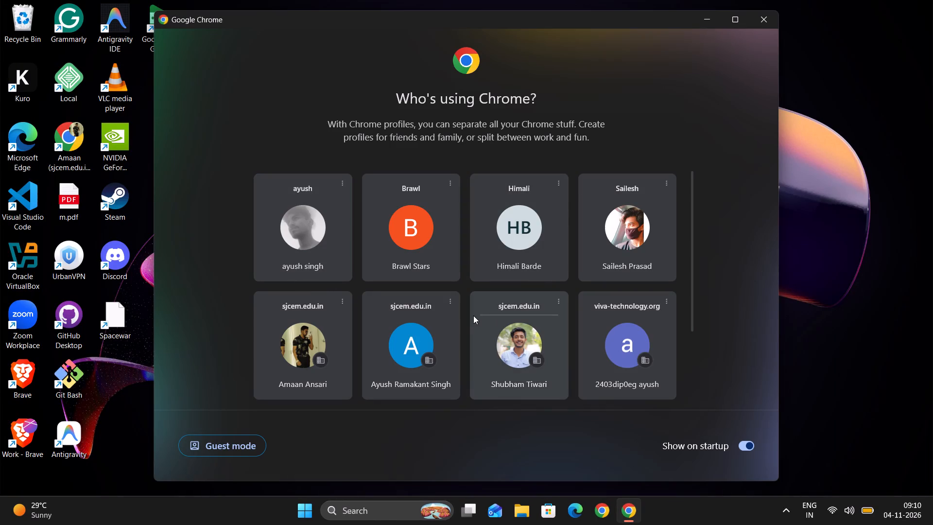
pyautogui.click(417, 354)
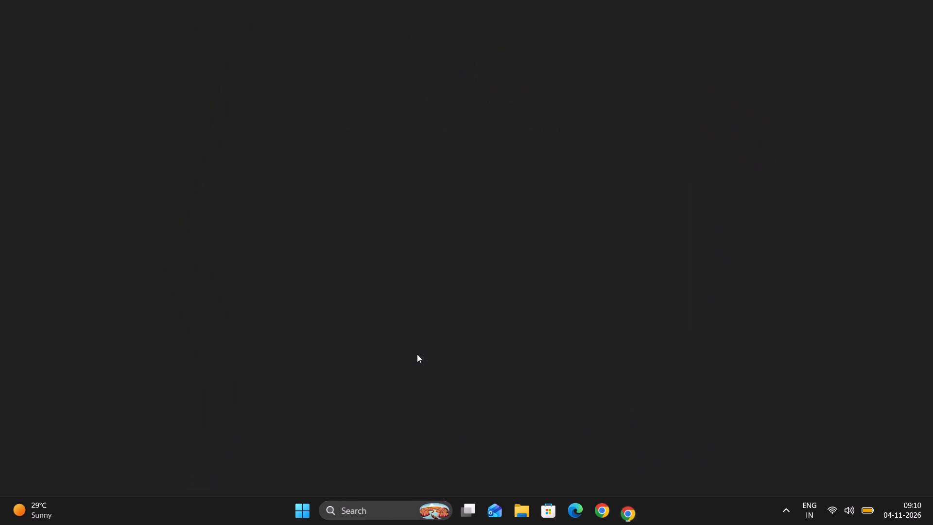
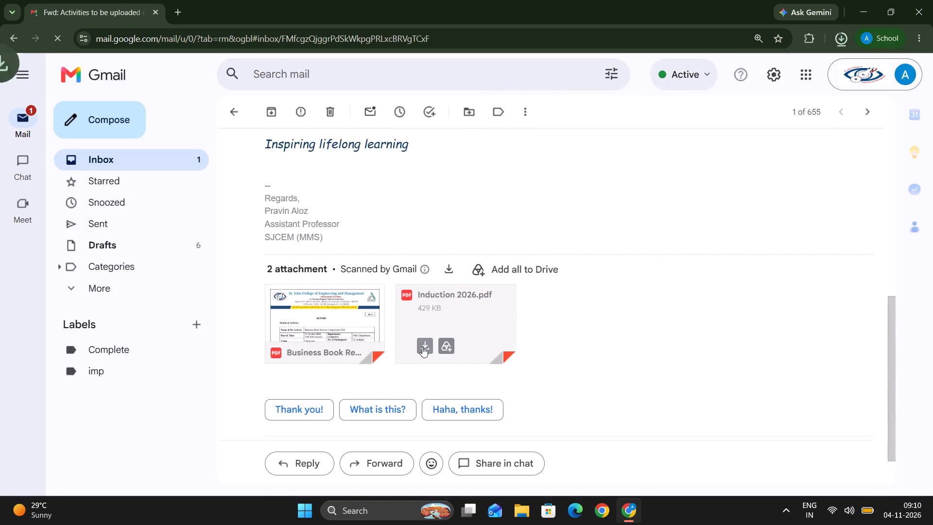
# Review the message text at the top of the forwarded "Activities to be uploaded on Website" email.
pyautogui.scroll(8, 520, 289)
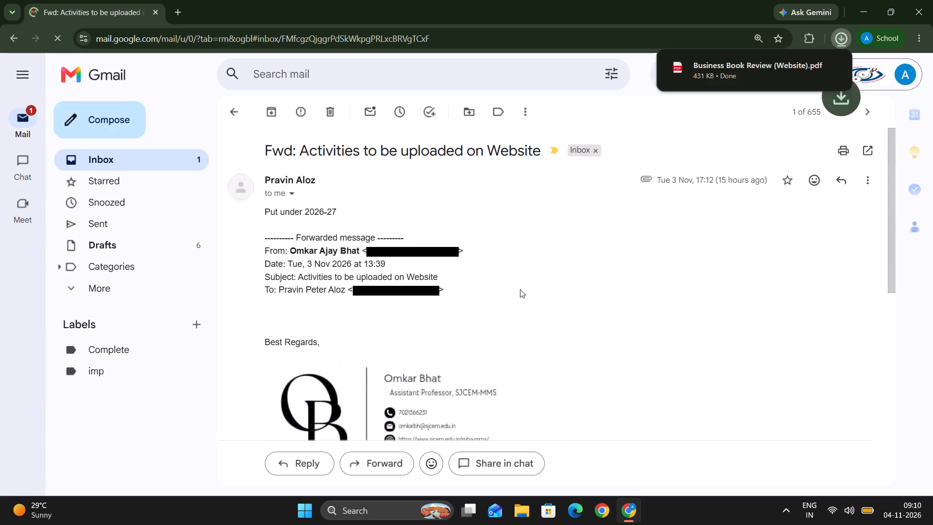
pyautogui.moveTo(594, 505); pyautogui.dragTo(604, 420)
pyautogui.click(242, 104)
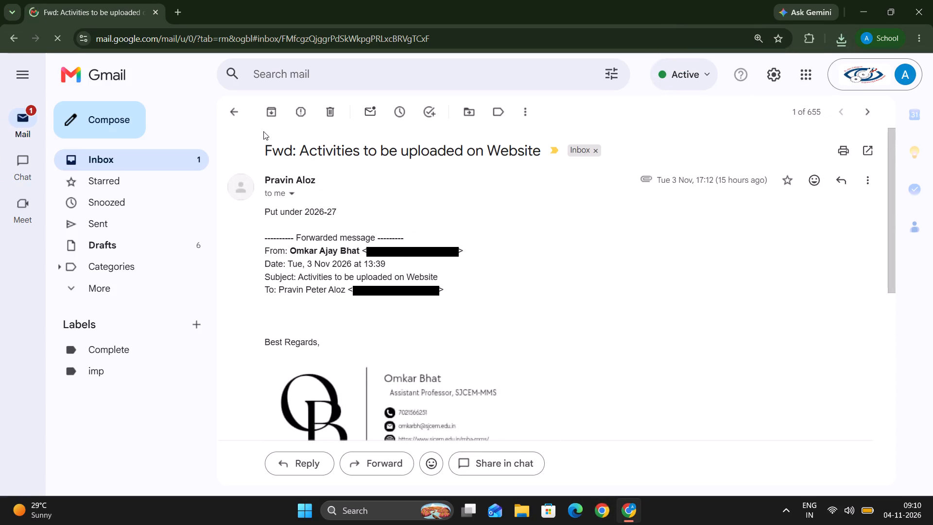
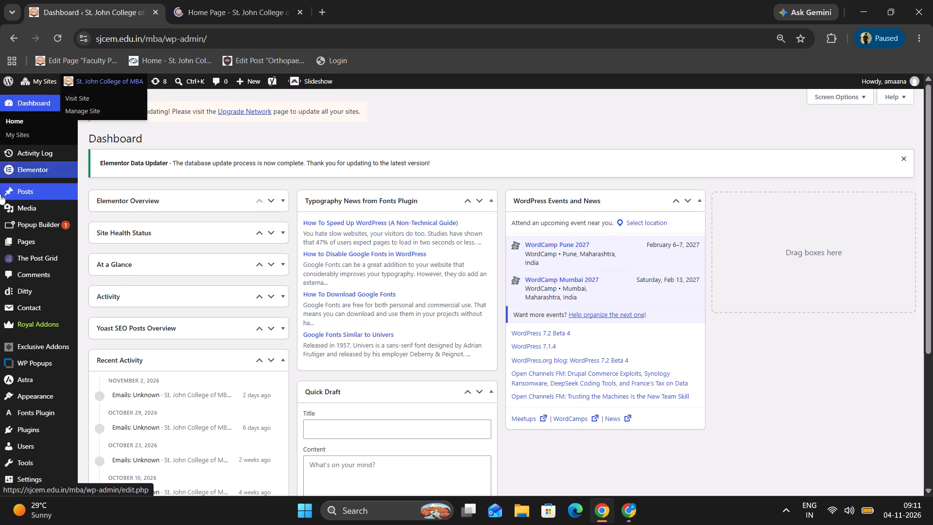
# Open the Media Library of the St. John College of MBA site.
pyautogui.click(19, 203)
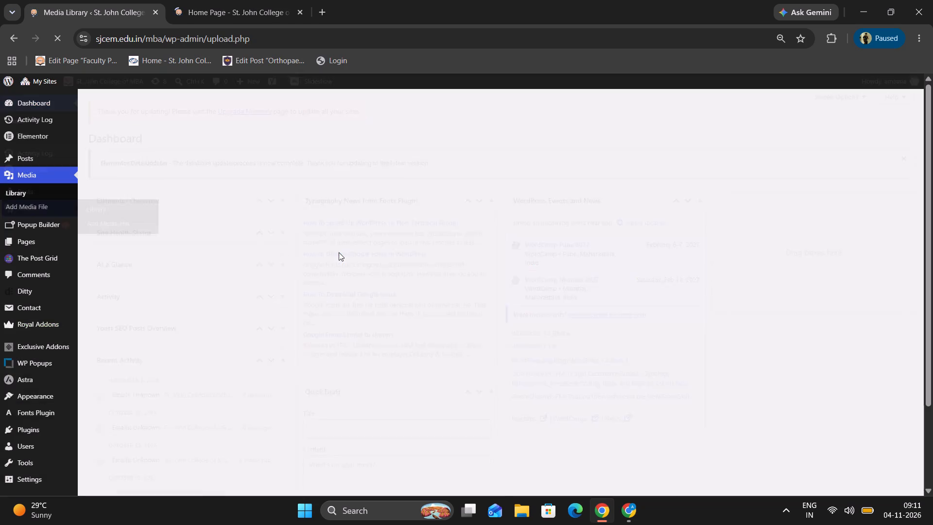
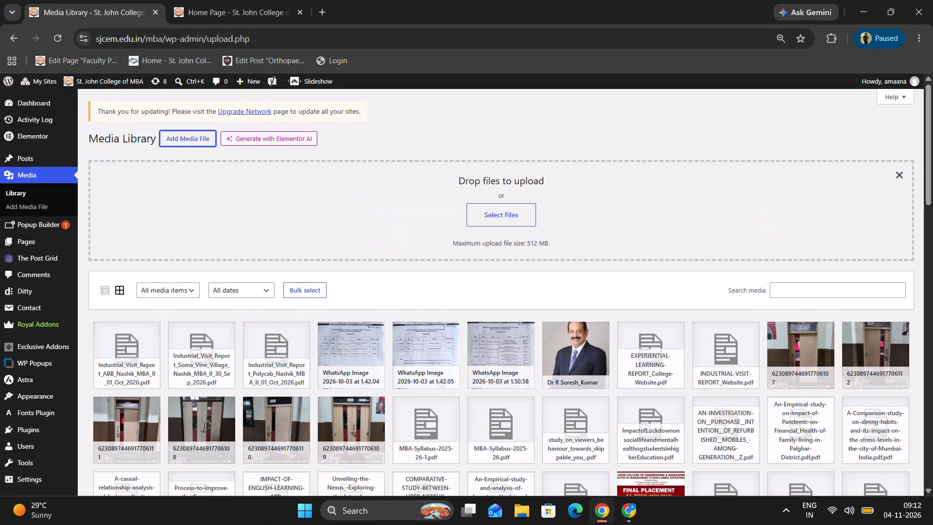
# Upload Business Book Review (Website).pdf and Induction 2026.pdf from the Downloads folder to the Media Library.
pyautogui.click(486, 211)
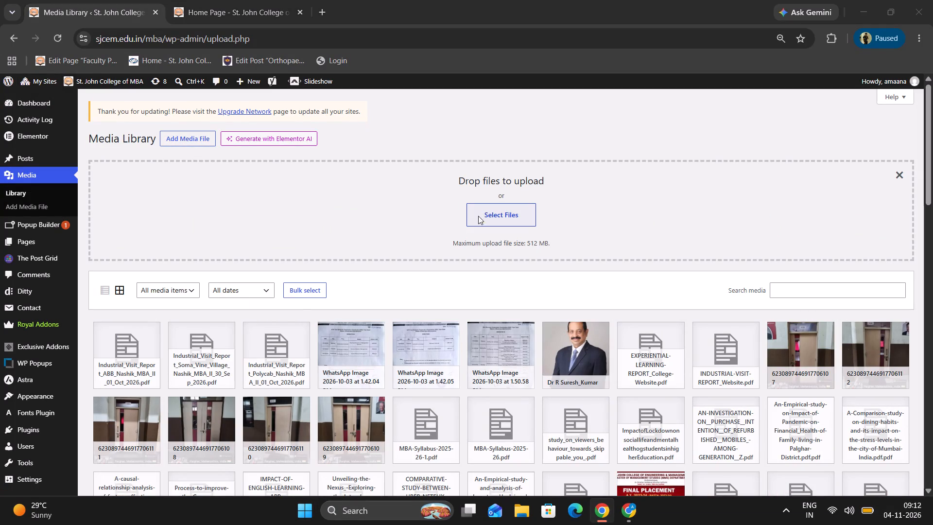
pyautogui.click(210, 121)
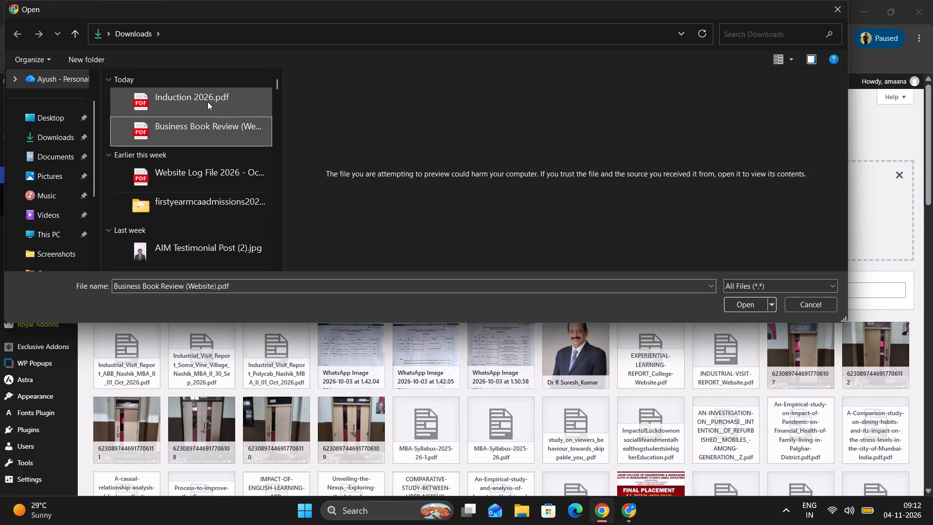
pyautogui.keyDown('shift'); pyautogui.click(207, 102); pyautogui.keyUp('shift')
pyautogui.click(762, 309)
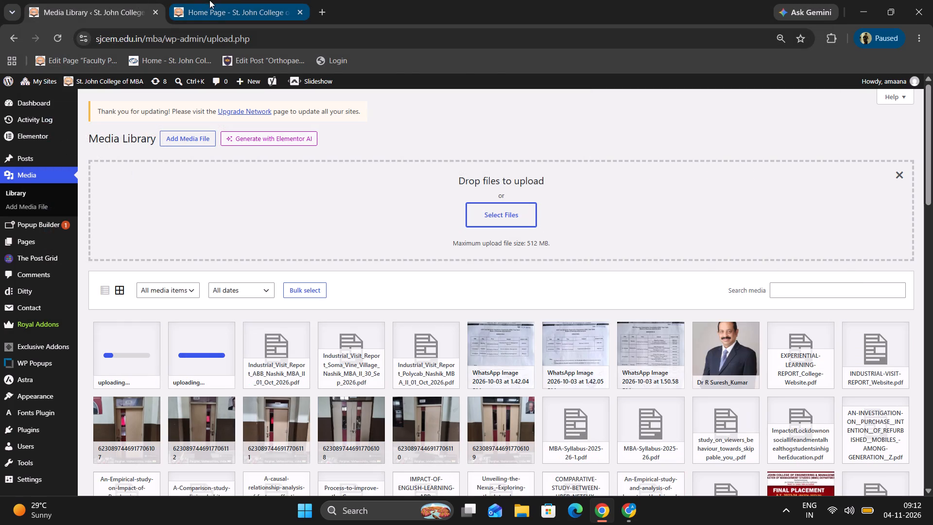
# Check the 2026-27 entries under Activities on the MBA site's home page.
pyautogui.click(235, 0)
pyautogui.click(172, 163)
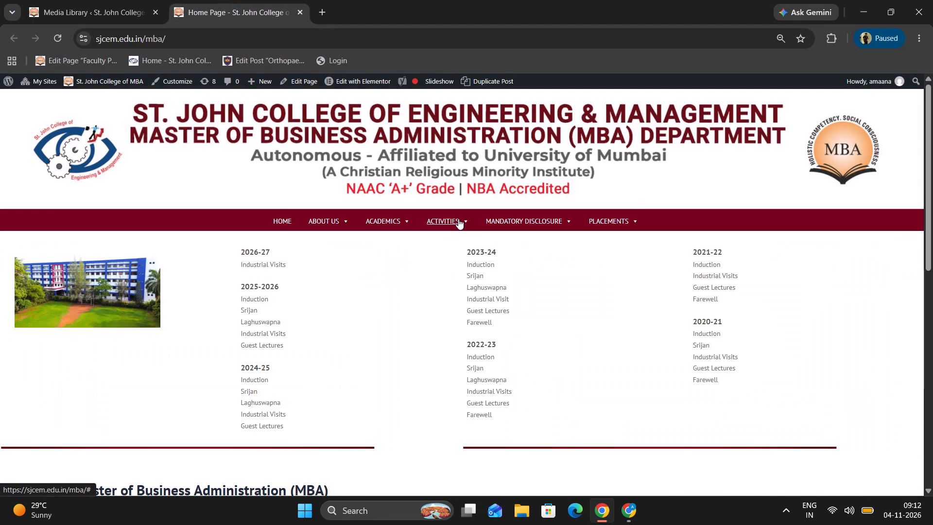
pyautogui.hotkey('alt', 'Tab')
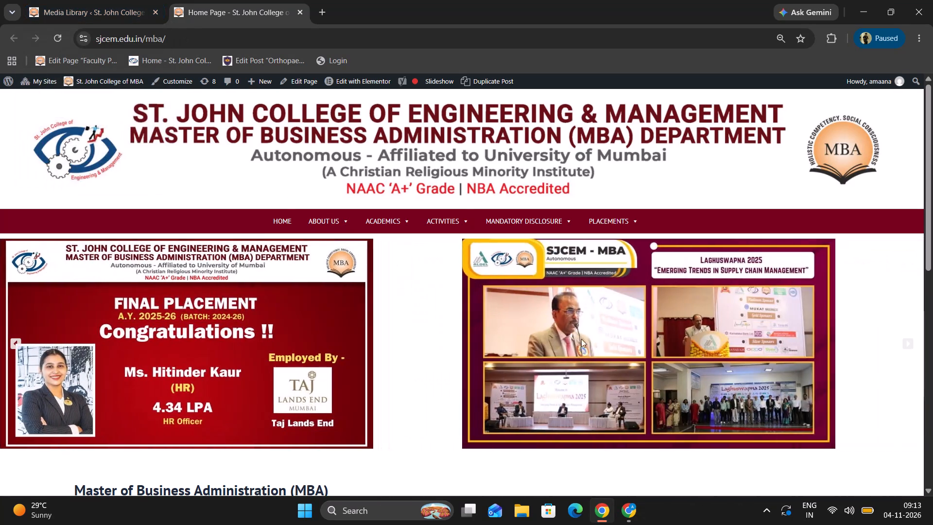
# Open the 2026-27 Industrial Visits page from the MBA site's Activities in a new tab, then return to the Media Library.
pyautogui.scroll(-5, 531, 368)
pyautogui.keyDown('ctrl'); pyautogui.scroll(2, 512, 315); pyautogui.keyUp('ctrl')
pyautogui.scroll(3, 501, 314)
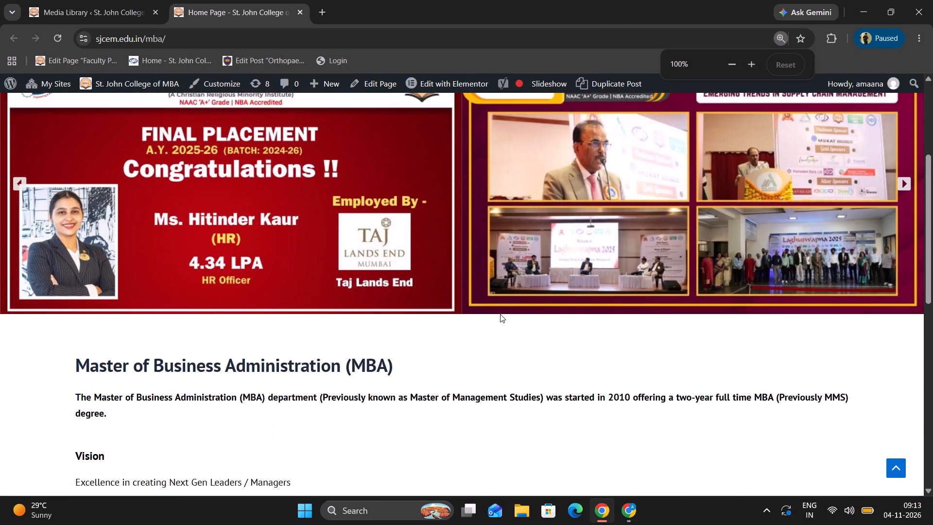
pyautogui.scroll(2, 500, 314)
pyautogui.keyDown('ctrl'); pyautogui.scroll(-1, 182, 222); pyautogui.keyUp('ctrl')
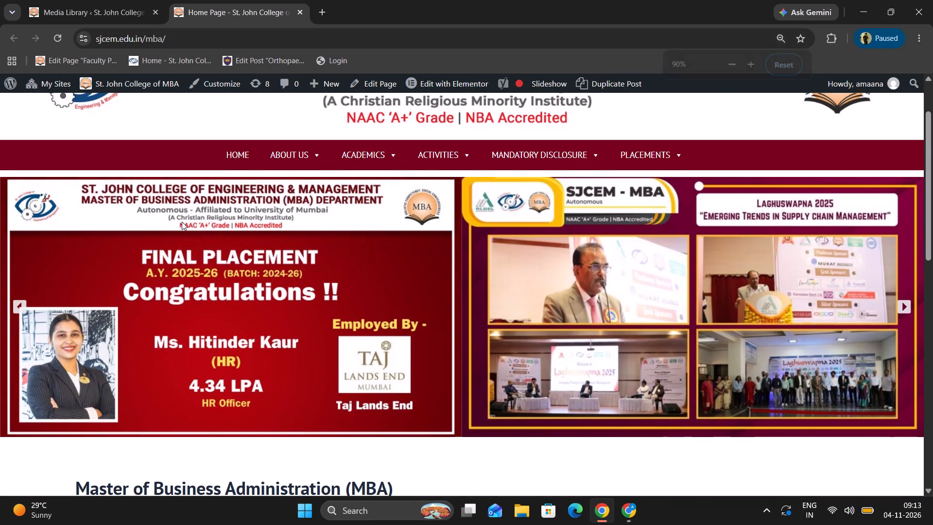
pyautogui.keyDown('ctrl'); pyautogui.scroll(1, 183, 225); pyautogui.keyUp('ctrl')
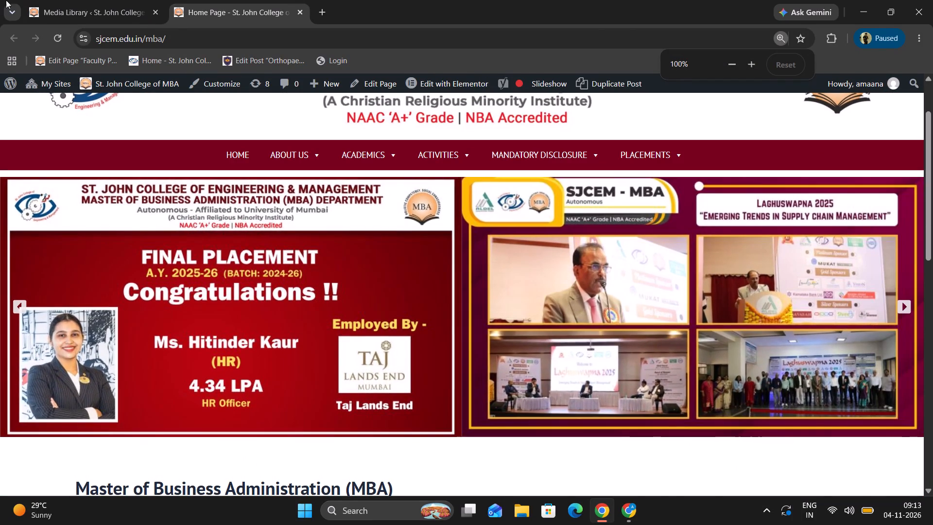
pyautogui.click(77, 2)
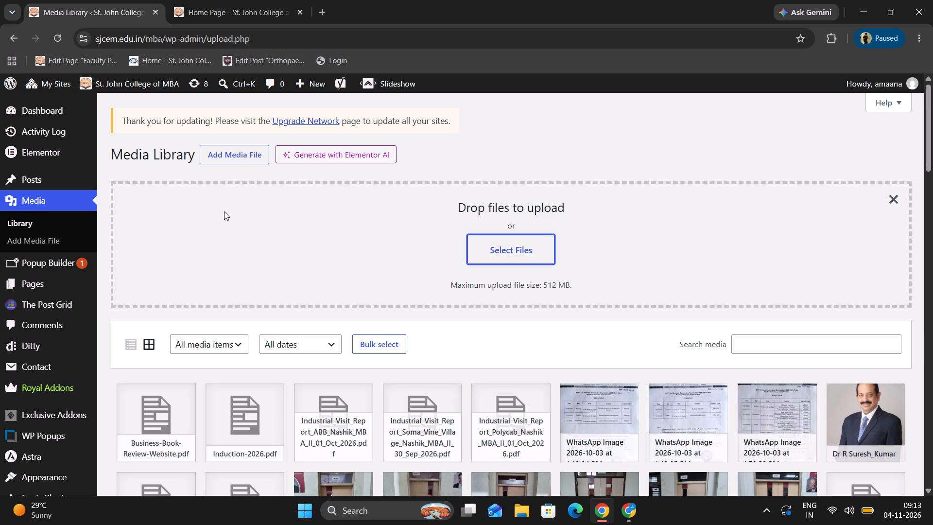
pyautogui.click(242, 0)
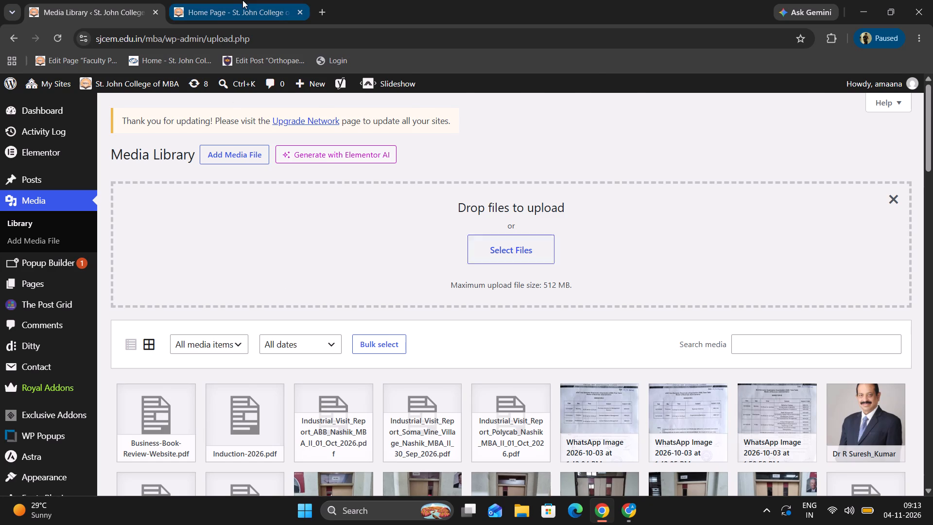
pyautogui.scroll(3, 433, 236)
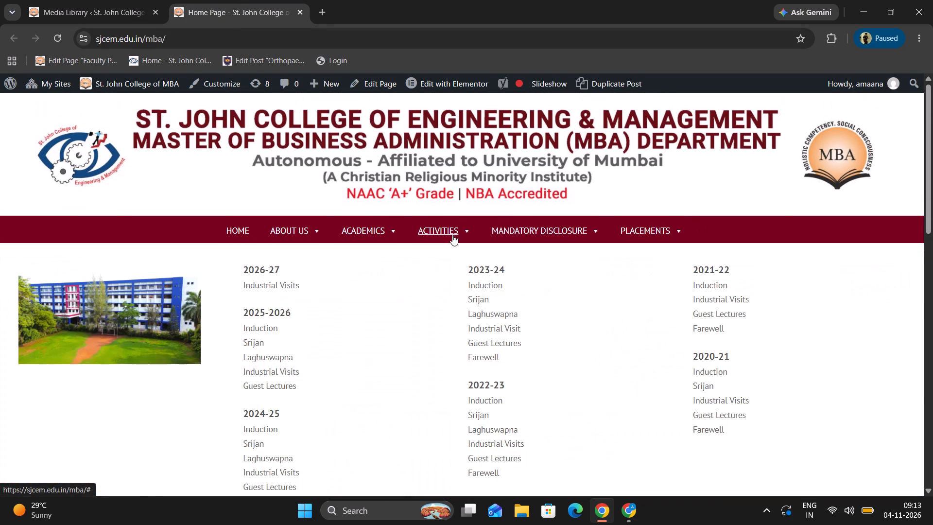
pyautogui.keyDown('ctrl'); pyautogui.click(270, 280); pyautogui.keyUp('ctrl')
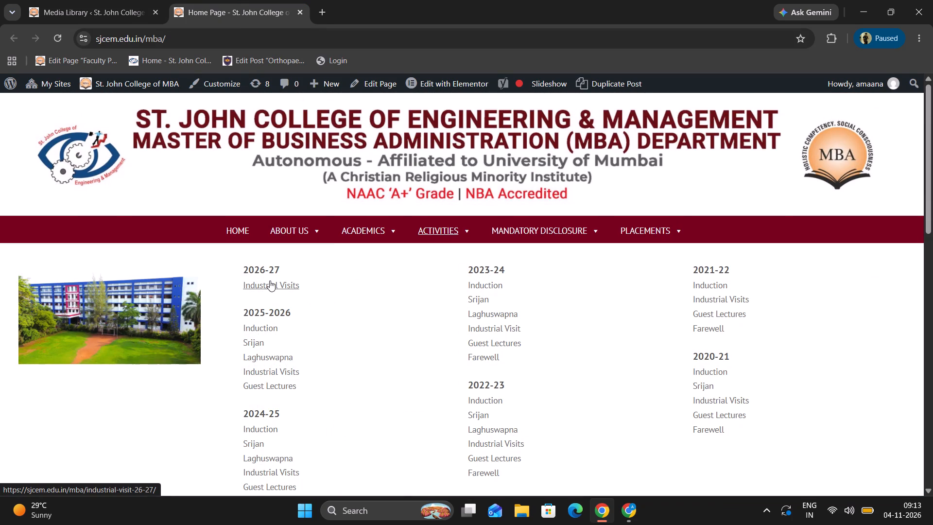
pyautogui.click(105, 0)
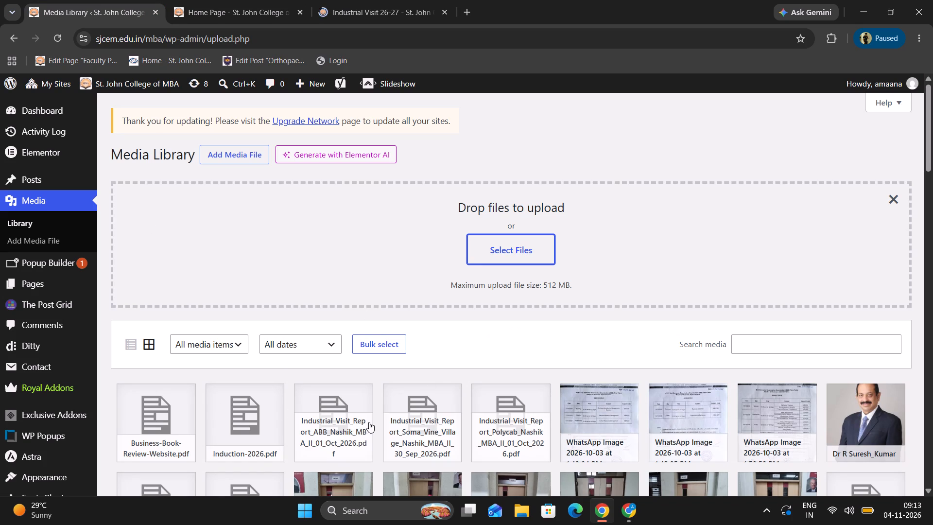
# Switch to Gmail, read both pages of Business Book Review (Website).pdf including the event photos, and return to the Media Library.
pyautogui.hotkey('alt', '`')
pyautogui.hotkey('alt', 'Tab')
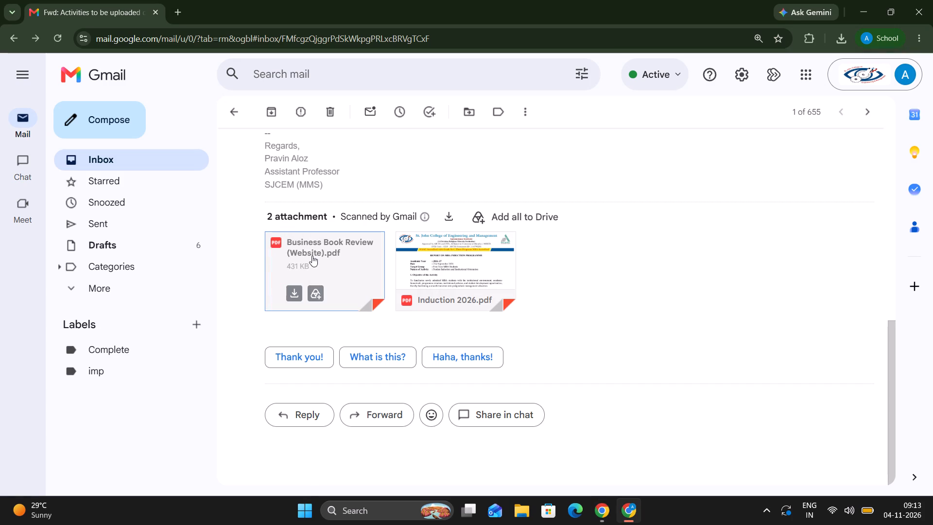
pyautogui.click(331, 244)
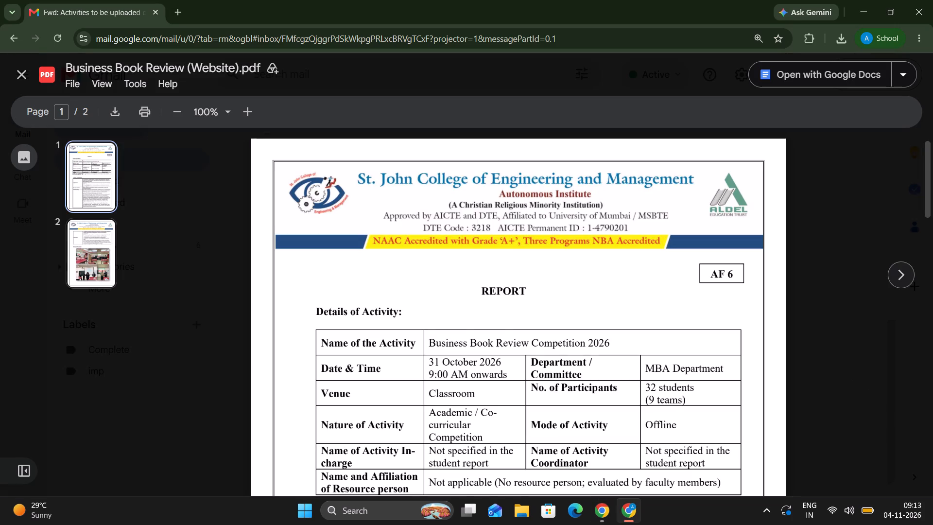
pyautogui.scroll(-1, 647, 368)
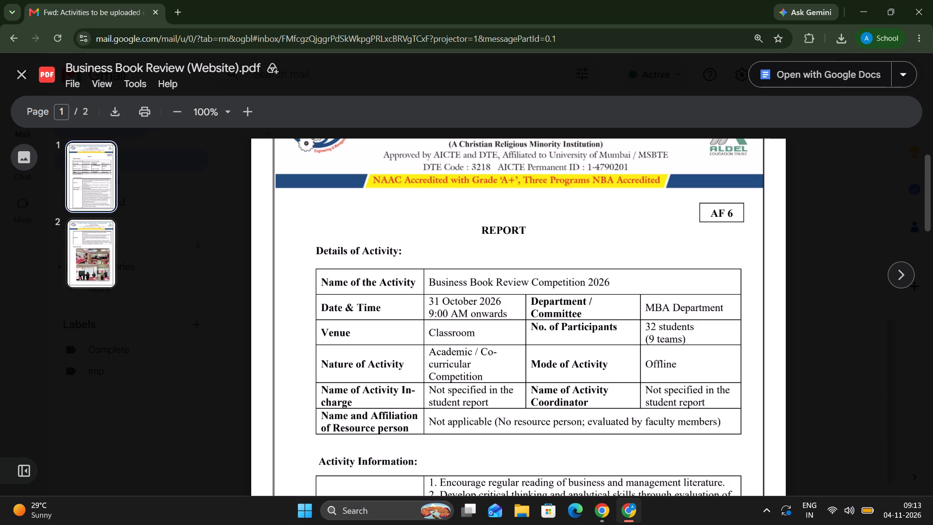
pyautogui.scroll(-9, 509, 368)
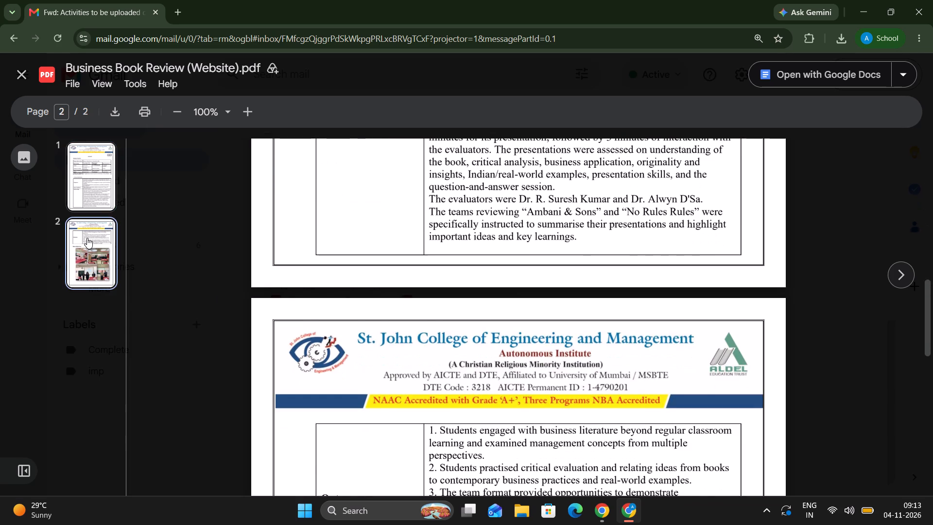
pyautogui.scroll(-6, 122, 253)
pyautogui.scroll(-4, 438, 326)
pyautogui.scroll(3, 438, 326)
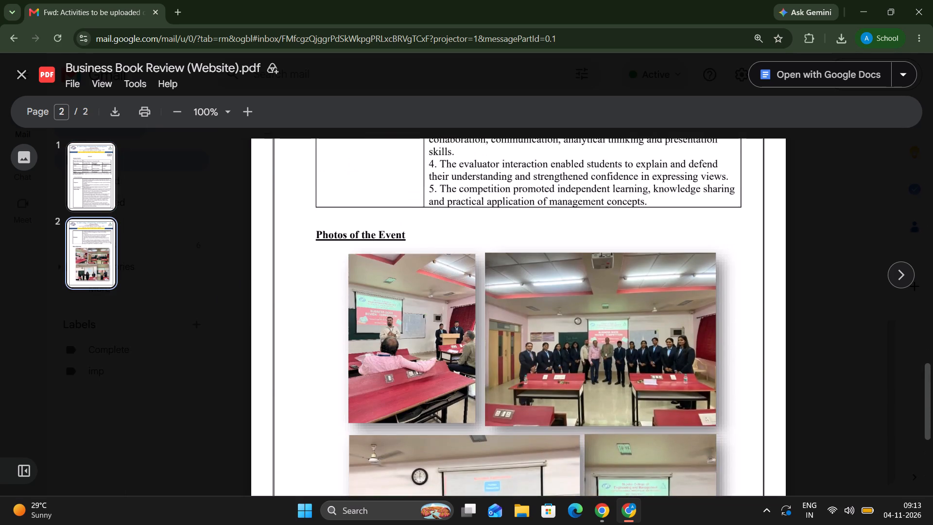
pyautogui.scroll(11, 438, 326)
pyautogui.click(909, 332)
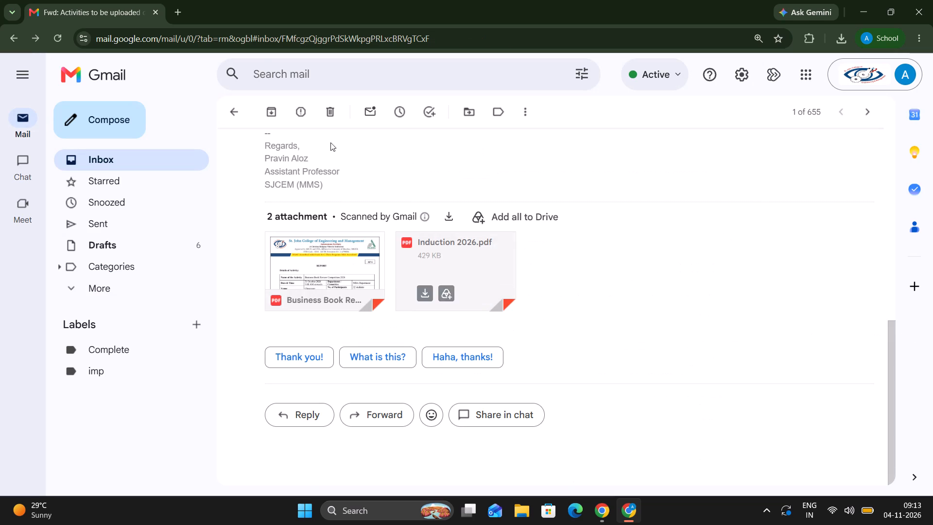
pyautogui.hotkey('alt', 'Tab')
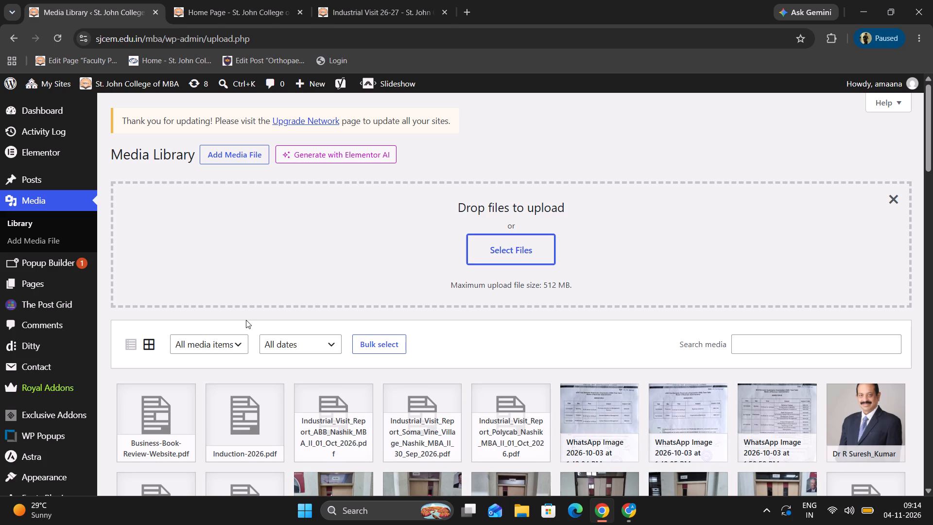
# Check the Industrial Visit 26-27 page and the 2025-2026 Guest Lectures page under Activities, dismissing the admission enquiry popup.
pyautogui.click(373, 7)
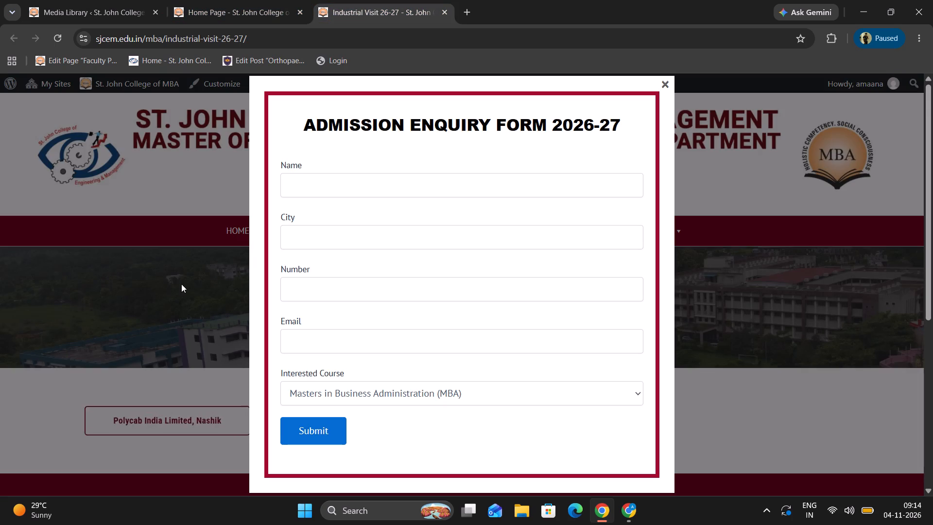
pyautogui.click(181, 284)
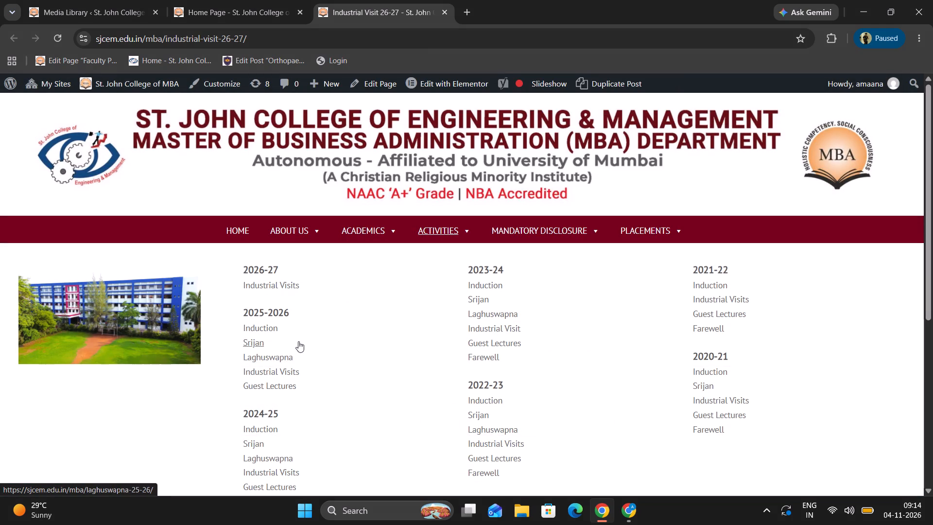
pyautogui.click(267, 389)
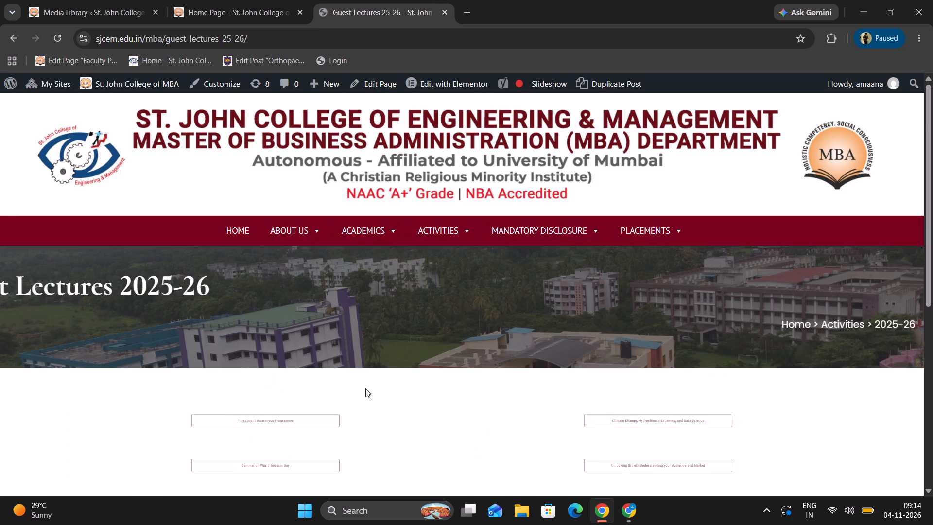
pyautogui.click(391, 346)
pyautogui.keyDown('ctrl'); pyautogui.click(256, 0); pyautogui.keyUp('ctrl')
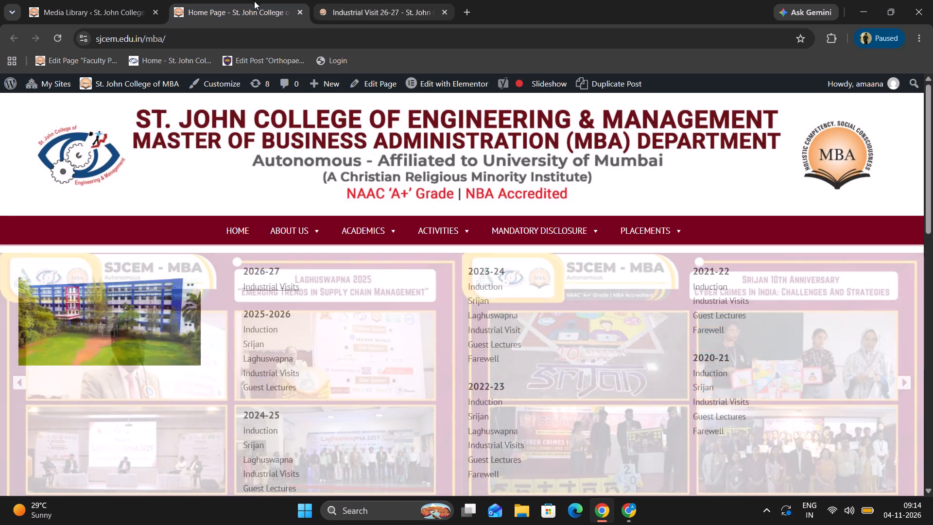
pyautogui.click(63, 0)
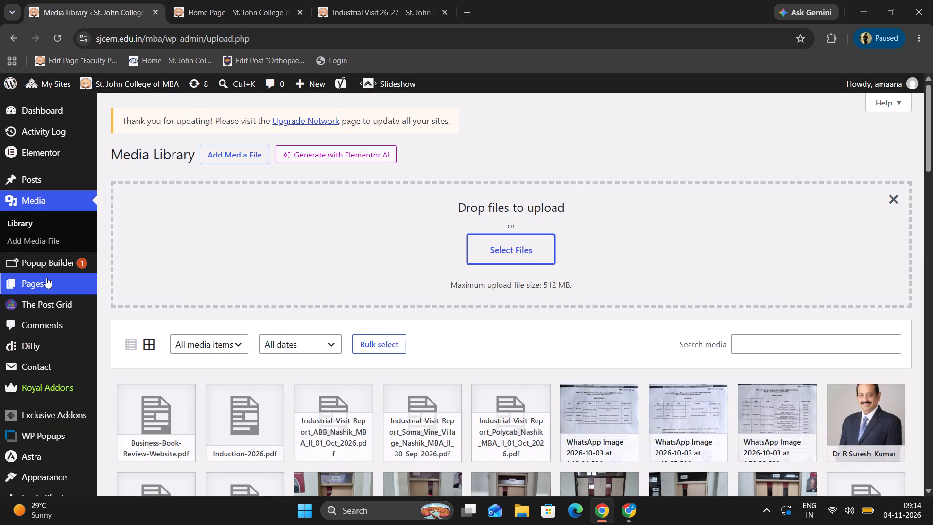
# Clone the published Guest Lectures 25-26 page from the site's list of pages.
pyautogui.click(46, 276)
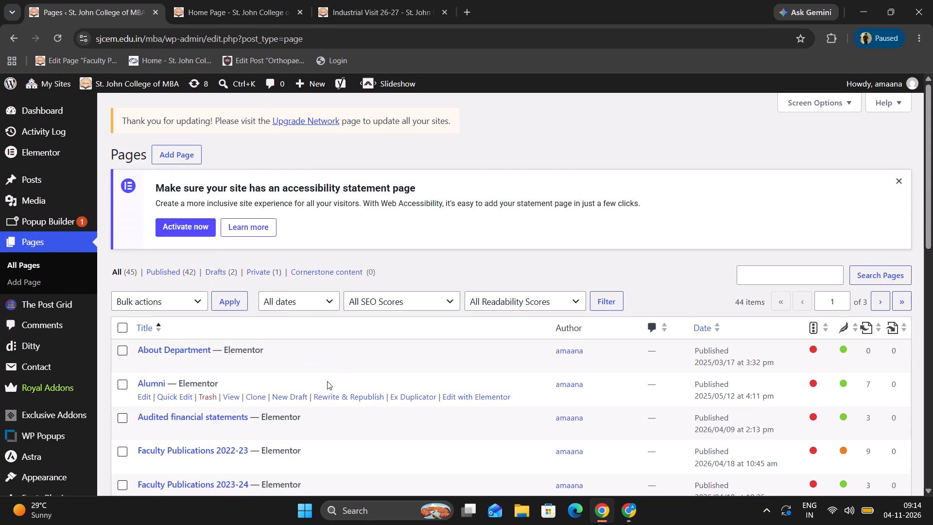
pyautogui.scroll(-7, 222, 361)
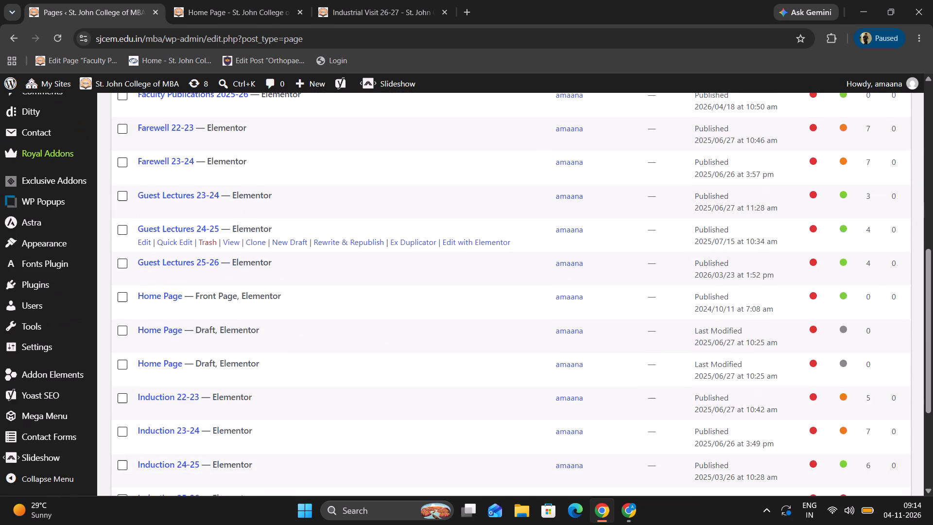
pyautogui.scroll(1, 195, 276)
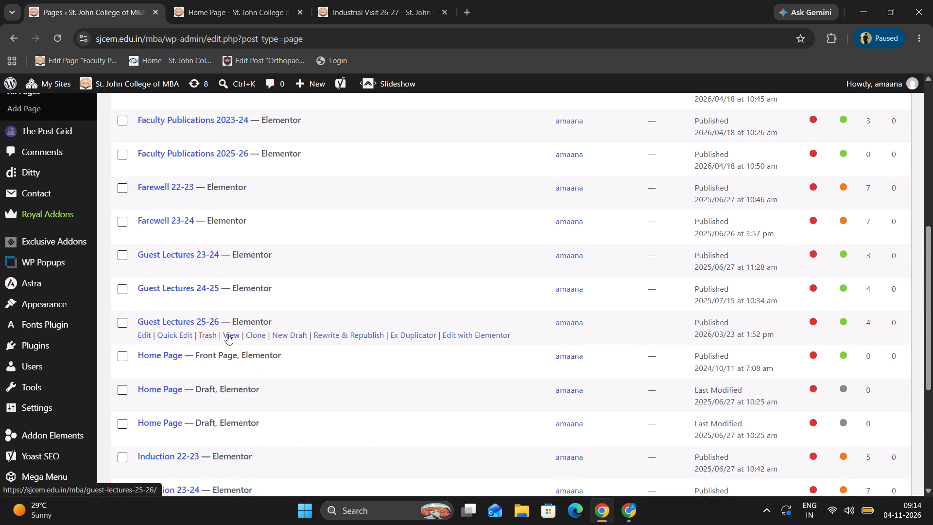
pyautogui.click(259, 335)
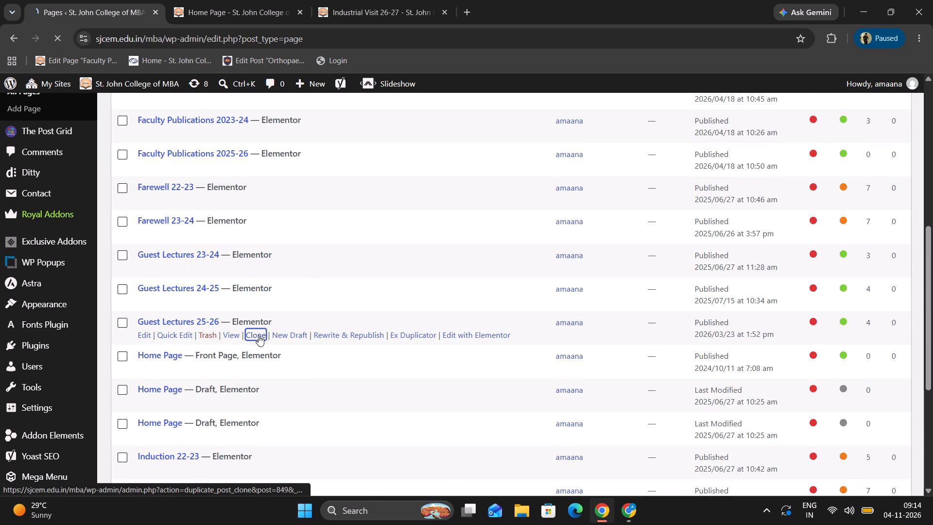
# Open the cloned Guest Lectures 25-26 draft for editing, retitle it Guest Lectures 26-27 and save the draft.
pyautogui.scroll(-4, 222, 373)
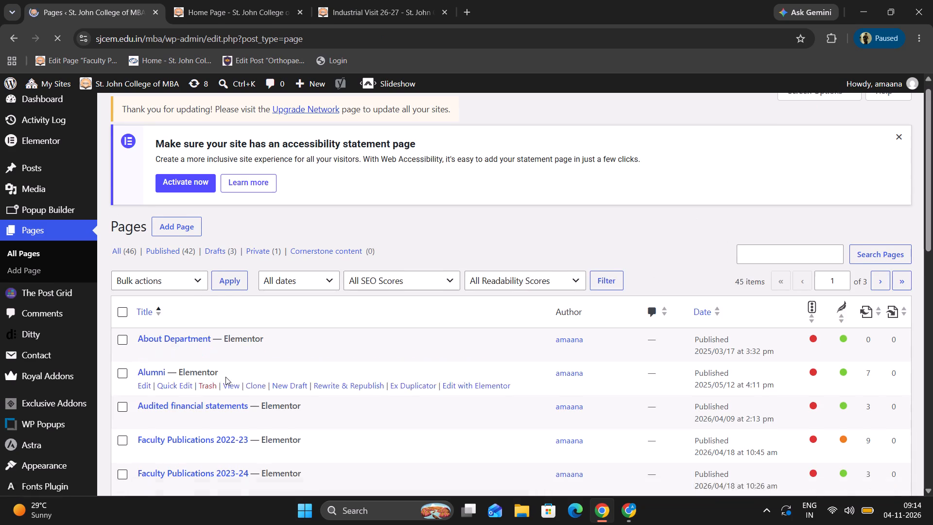
pyautogui.scroll(-1, 225, 377)
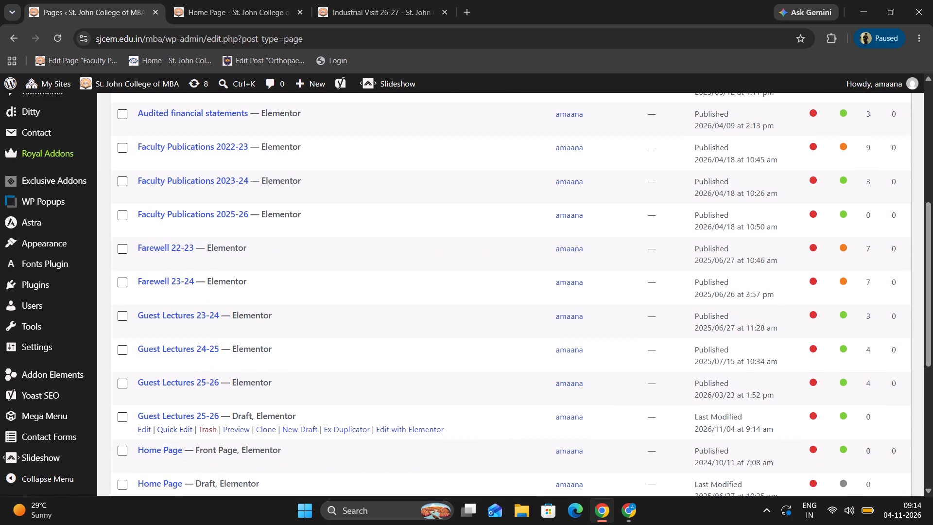
pyautogui.click(141, 429)
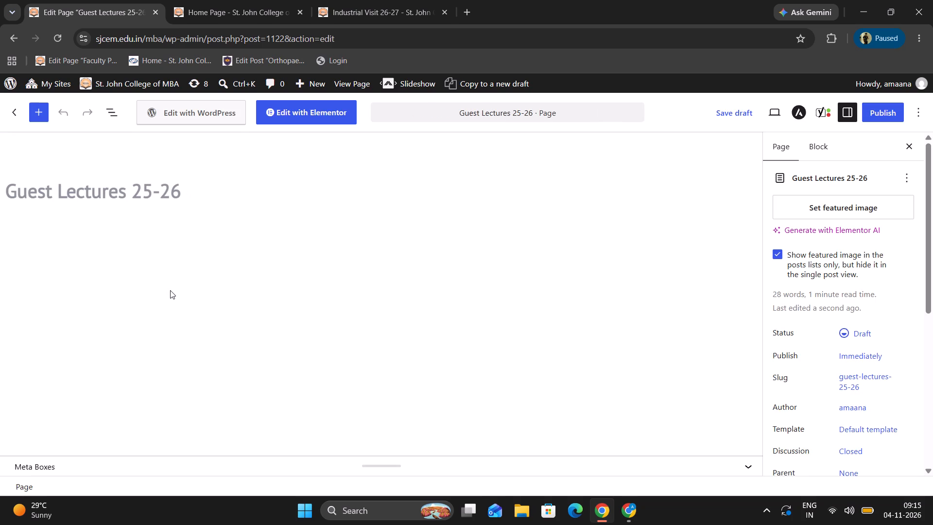
pyautogui.click(198, 200)
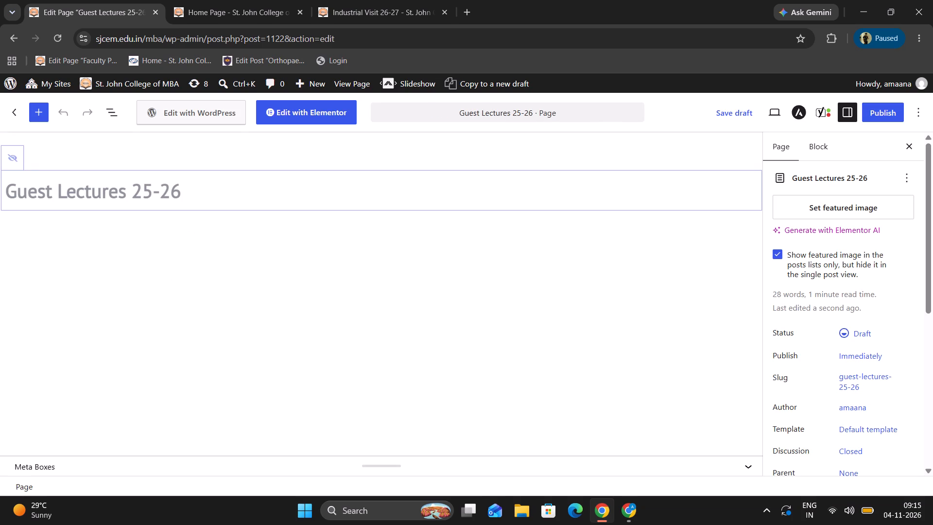
pyautogui.press('BackSpace')
pyautogui.press('BackSpace')
pyautogui.press('BackSpace')
pyautogui.press('BackSpace')
pyautogui.write('6-27')
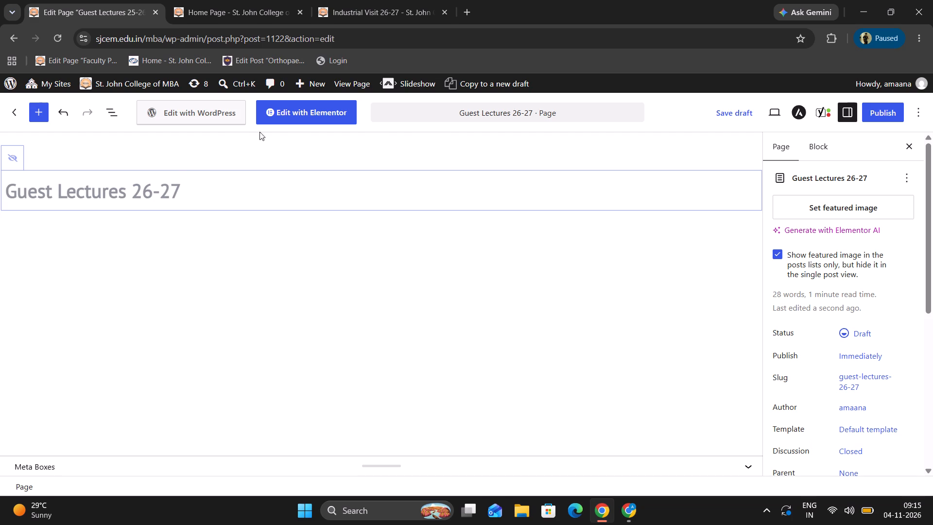
pyautogui.hotkey('ctrl', 's')
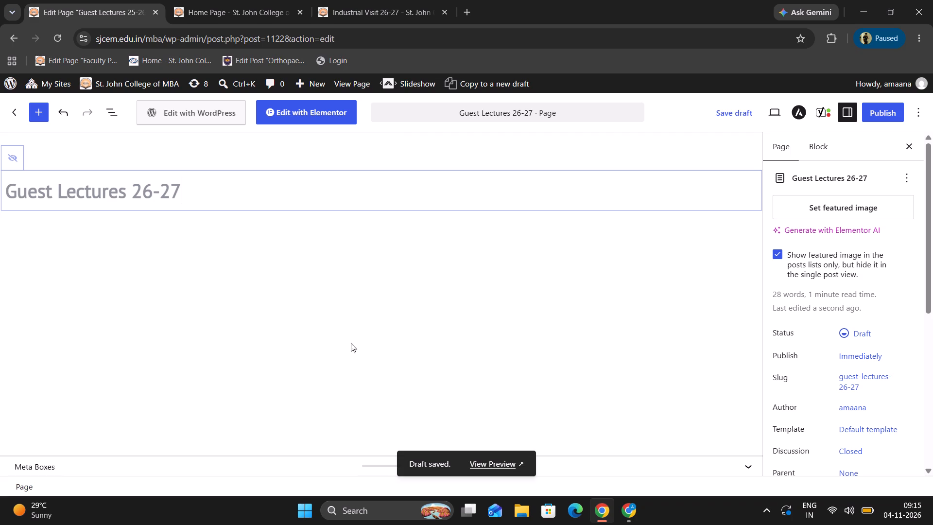
# Open the Guest Lectures 26-27 draft in the Elementor editor and dismiss the admission enquiry popup.
pyautogui.click(301, 122)
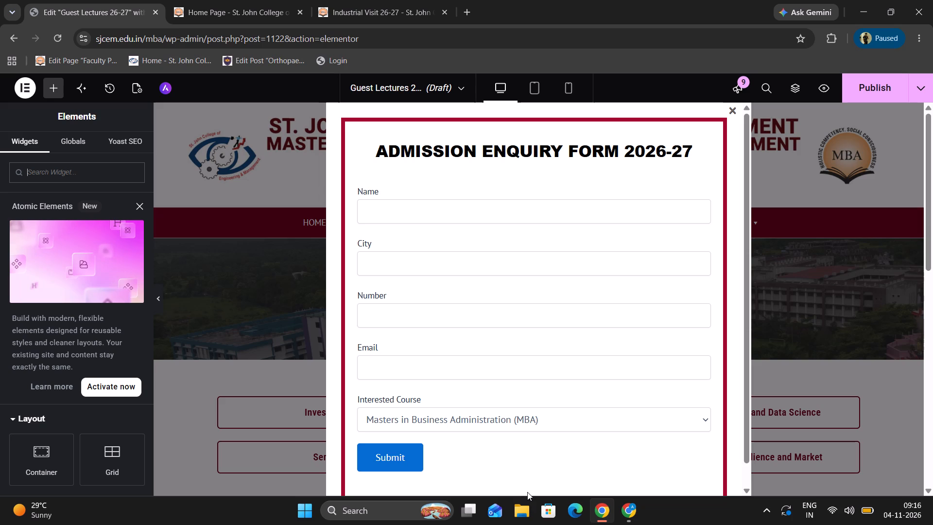
pyautogui.click(257, 350)
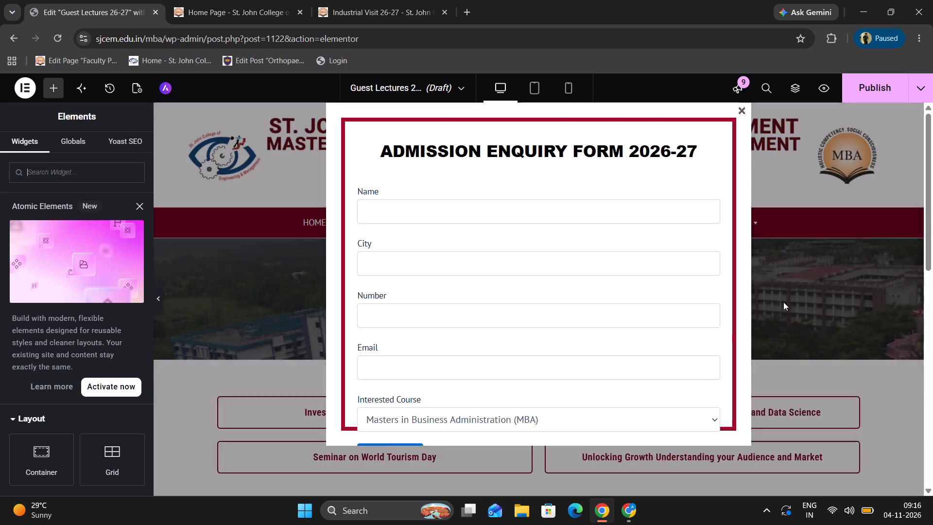
# Delete the Seminar on World Tourism Day button and select the Unlocking Growth Understanding your Audience and Market button.
pyautogui.click(431, 445)
pyautogui.press('Delete')
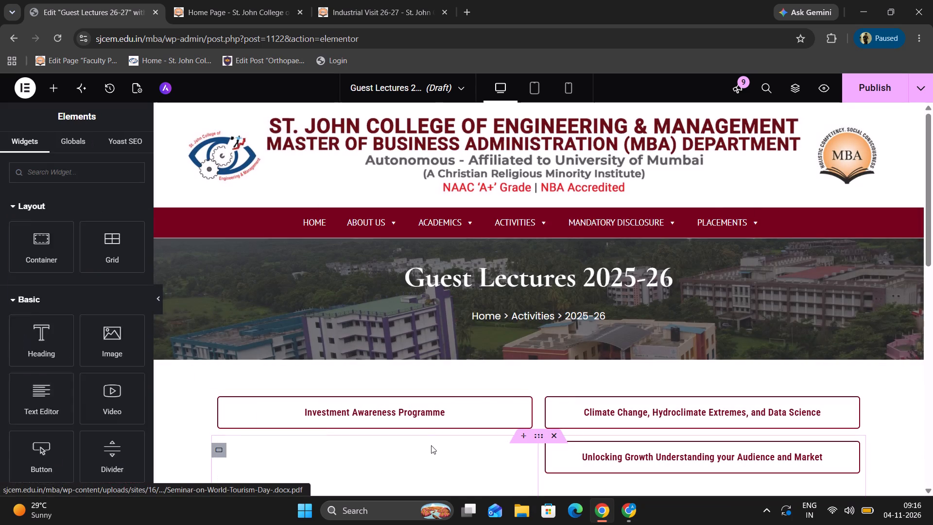
pyautogui.click(604, 458)
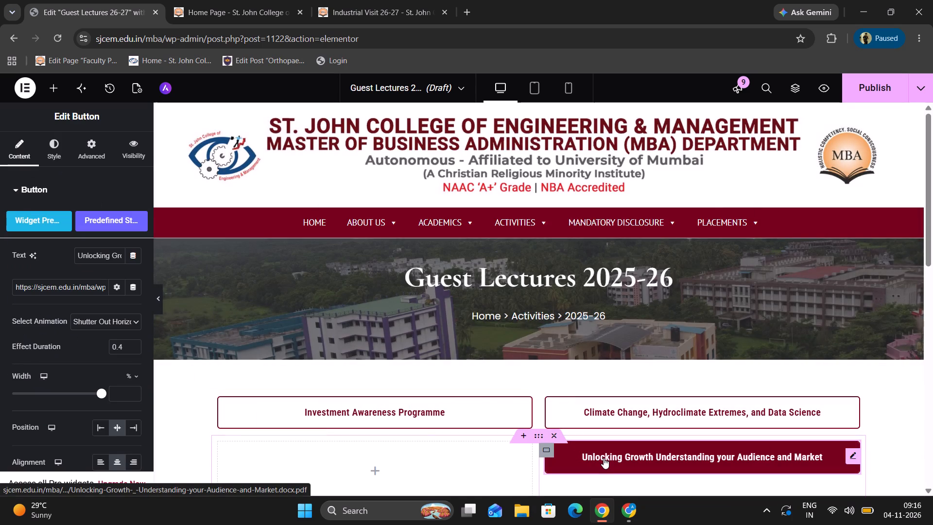
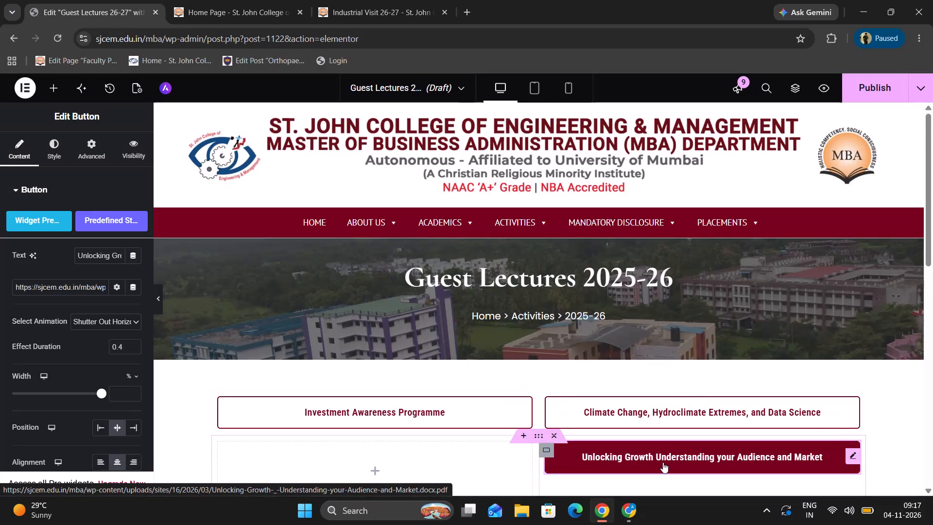
# Delete the second row, which holds the Unlocking Growth Understanding your Audience and Market button.
pyautogui.click(663, 462)
pyautogui.click(556, 431)
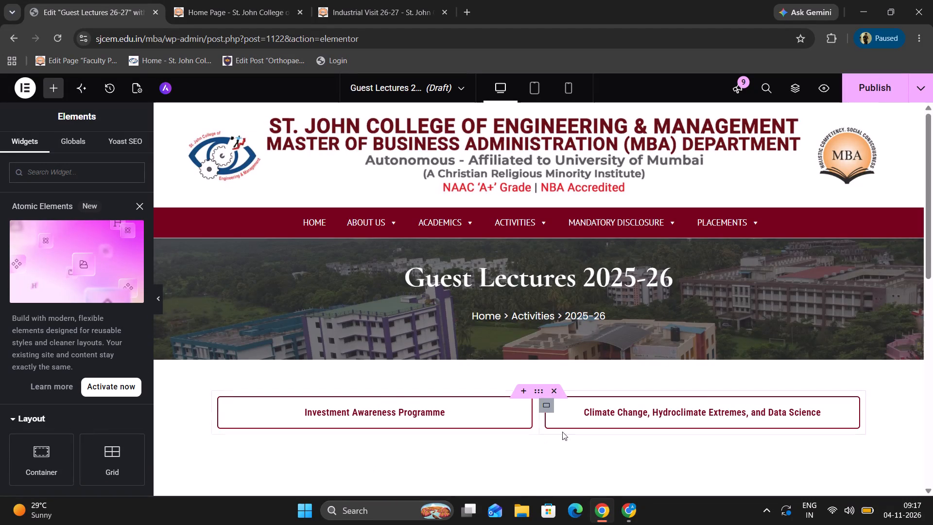
# Open the MBA site's Media Library in a separate tab placed beside the Guest Lectures editor.
pyautogui.click(251, 0)
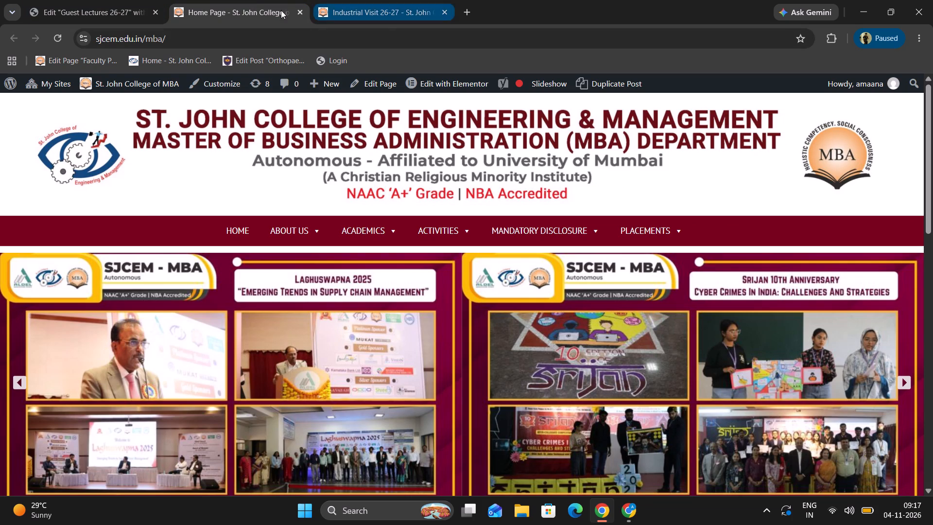
pyautogui.keyDown('ctrl'); pyautogui.click(131, 86); pyautogui.keyUp('ctrl')
pyautogui.click(352, 0)
pyautogui.moveTo(369, 4); pyautogui.dragTo(228, 0)
pyautogui.click(66, 247)
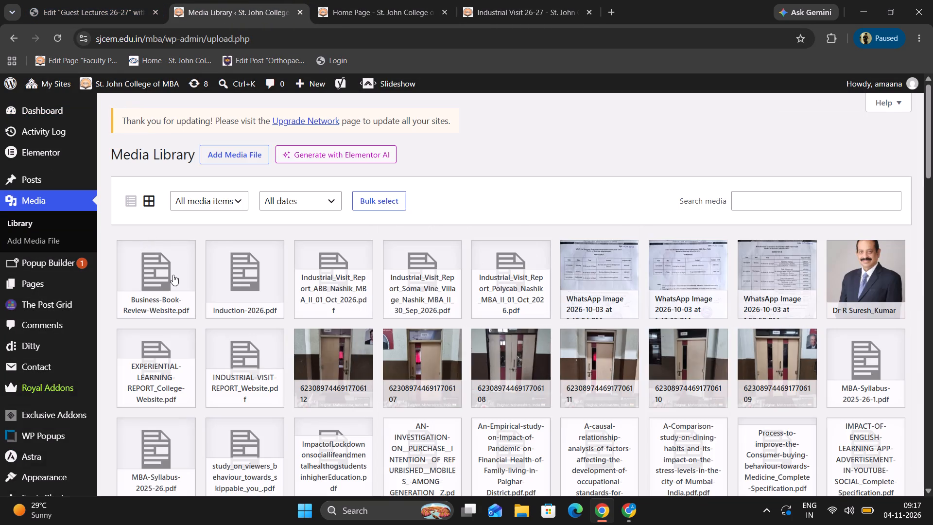
# Copy the title text Business Book Review from its PDF's attachment details and use it as the Investment Awareness Programme button's text.
pyautogui.click(173, 275)
pyautogui.moveTo(719, 234); pyautogui.dragTo(791, 239)
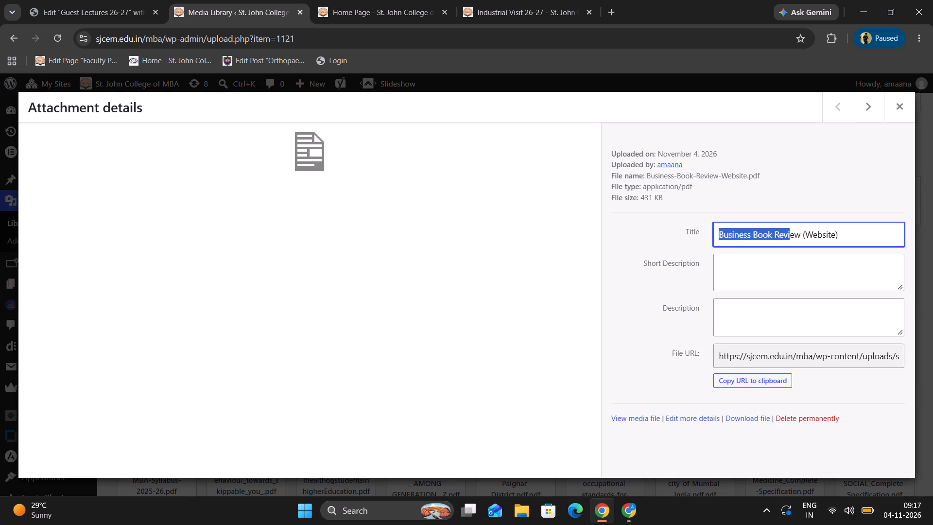
pyautogui.moveTo(791, 239); pyautogui.dragTo(803, 234)
pyautogui.hotkey('ctrl', 'c')
pyautogui.click(154, 0)
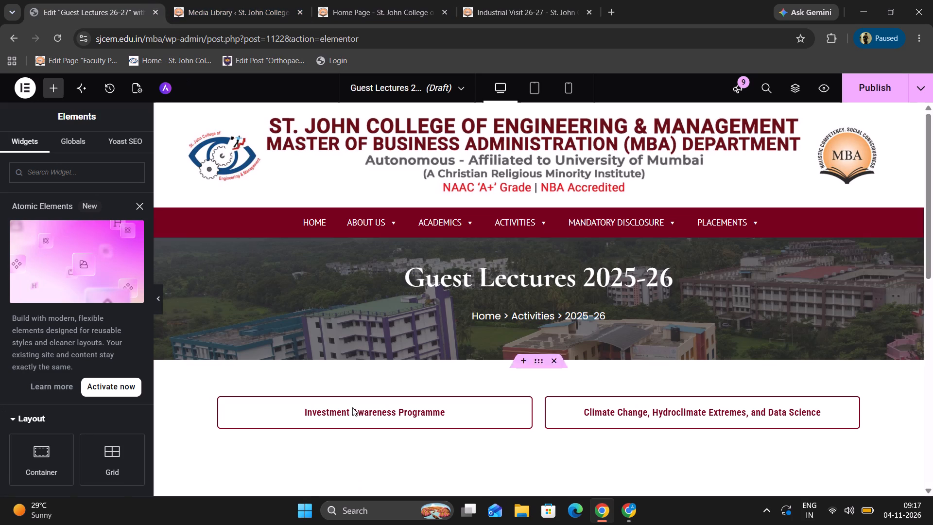
pyautogui.click(354, 407)
pyautogui.click(100, 257)
pyautogui.hotkey('ctrl', 'a')
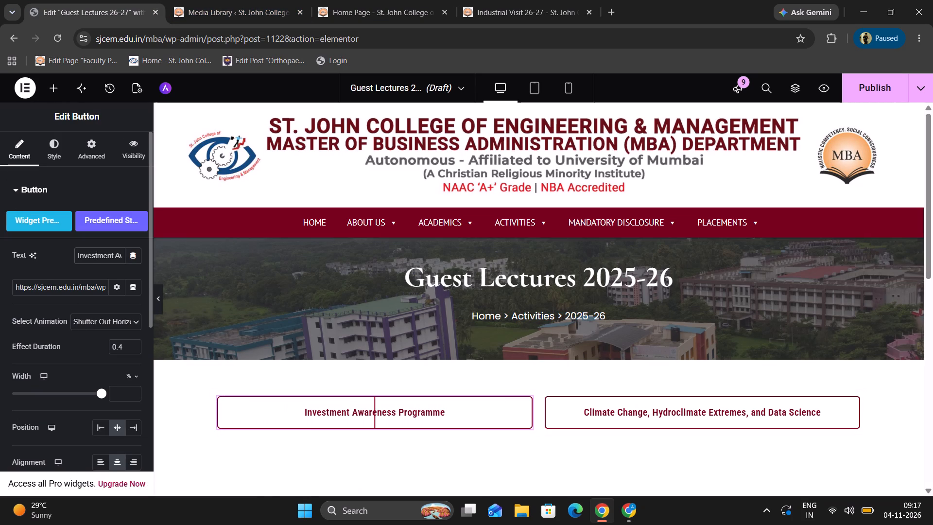
pyautogui.hotkey('ctrl', 'v')
# Replace the Business Book Review button's link with the file URL of the Business-Book-Review-Website PDF.
pyautogui.click(256, 0)
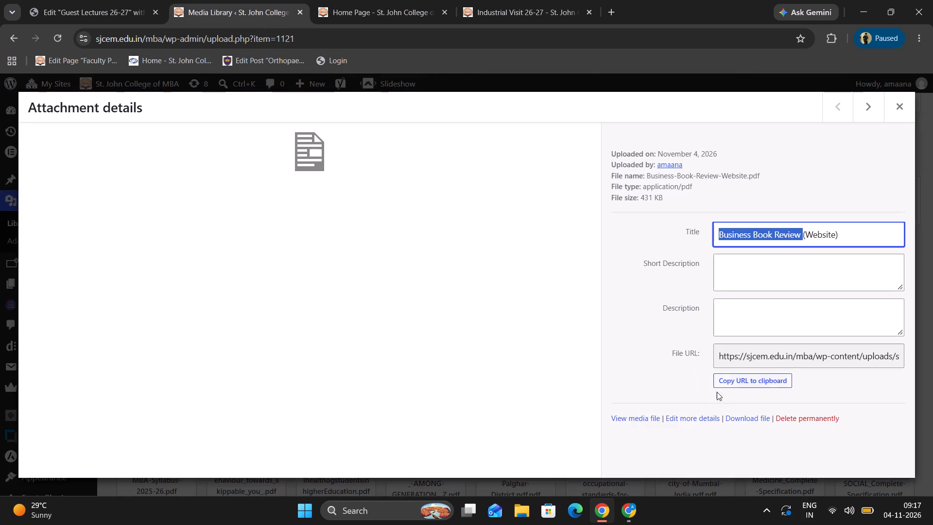
pyautogui.click(727, 379)
pyautogui.click(165, 0)
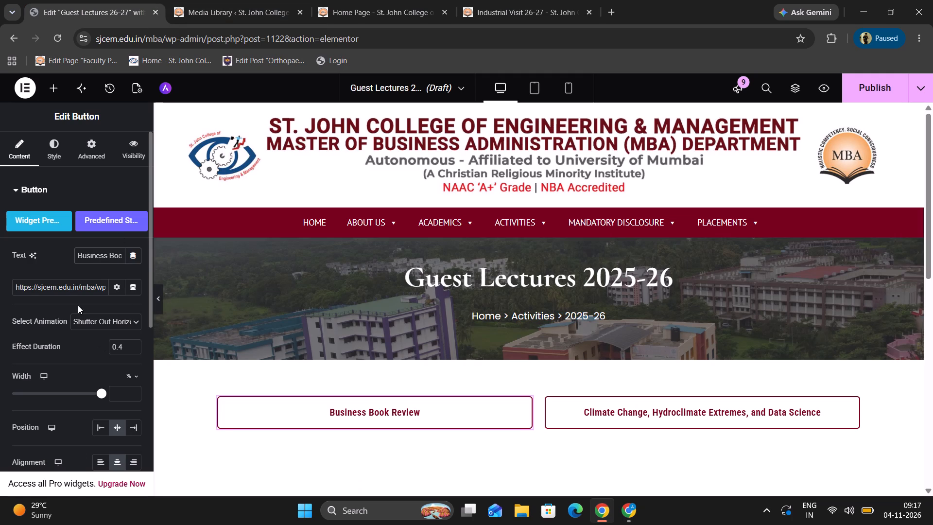
pyautogui.click(68, 287)
pyautogui.hotkey('ctrl', 'a')
pyautogui.hotkey('ctrl', 'v')
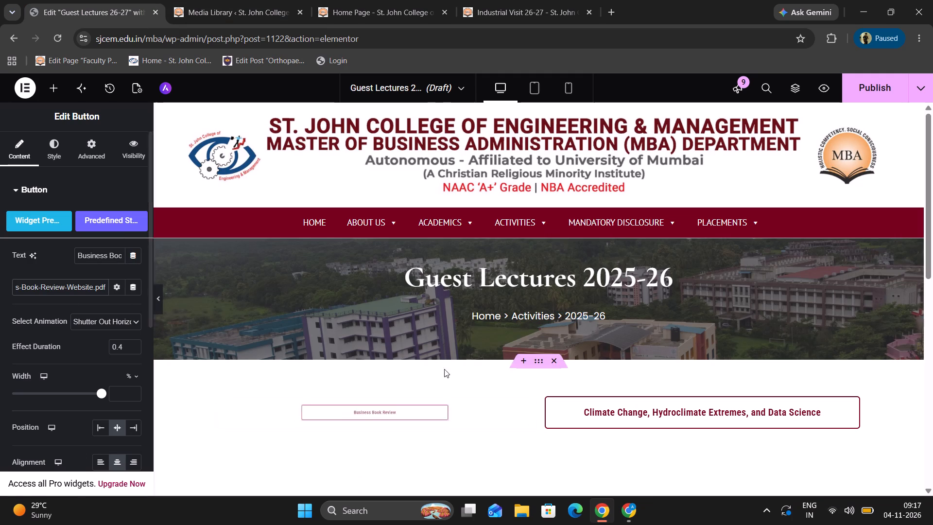
# Delete the Climate Change, Hydroclimate Extremes, and Data Science button.
pyautogui.click(624, 403)
pyautogui.press('Delete')
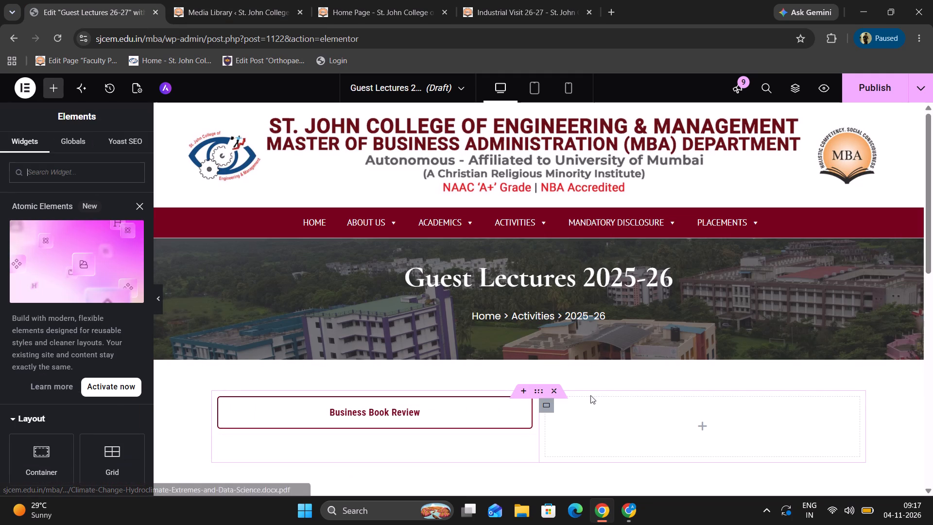
# Change the banner heading to Guest Lectures 2026-27.
pyautogui.doubleClick(634, 284)
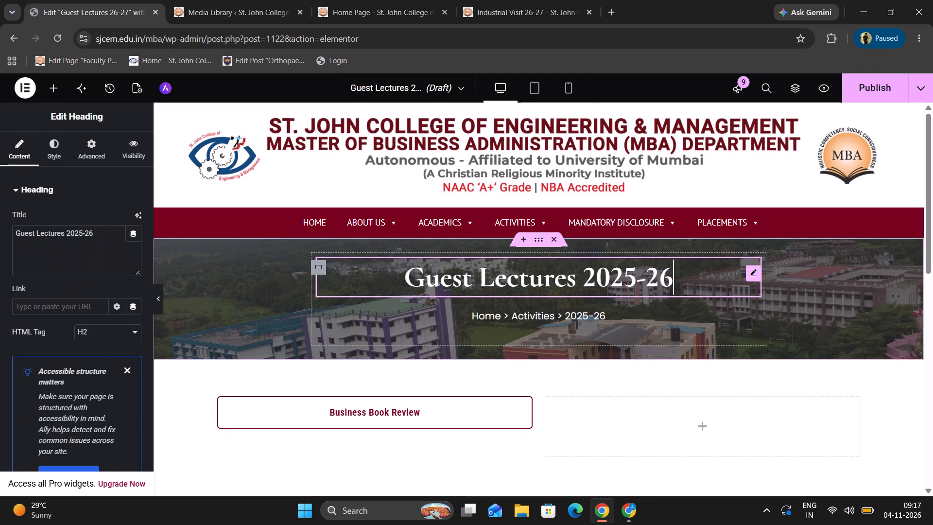
pyautogui.press('BackSpace')
pyautogui.press('BackSpace')
pyautogui.press('BackSpace')
pyautogui.press('BackSpace')
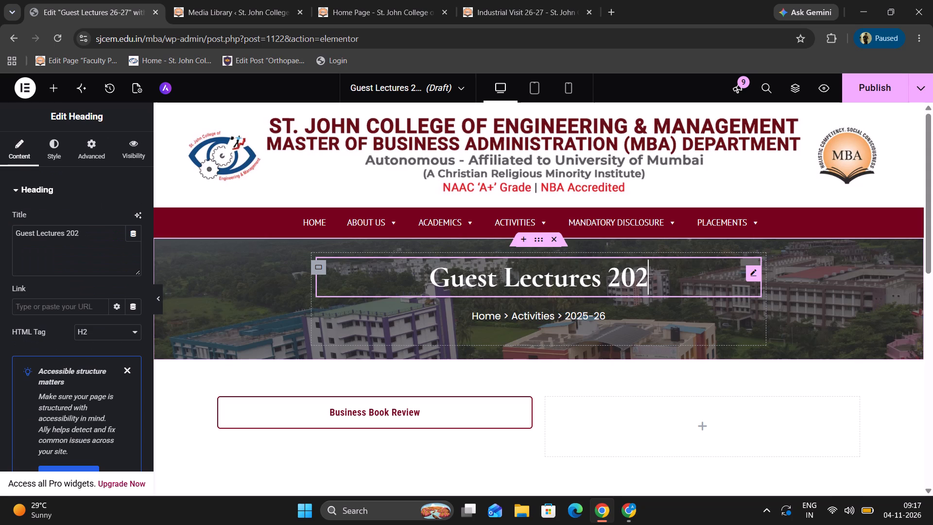
pyautogui.write('6-27')
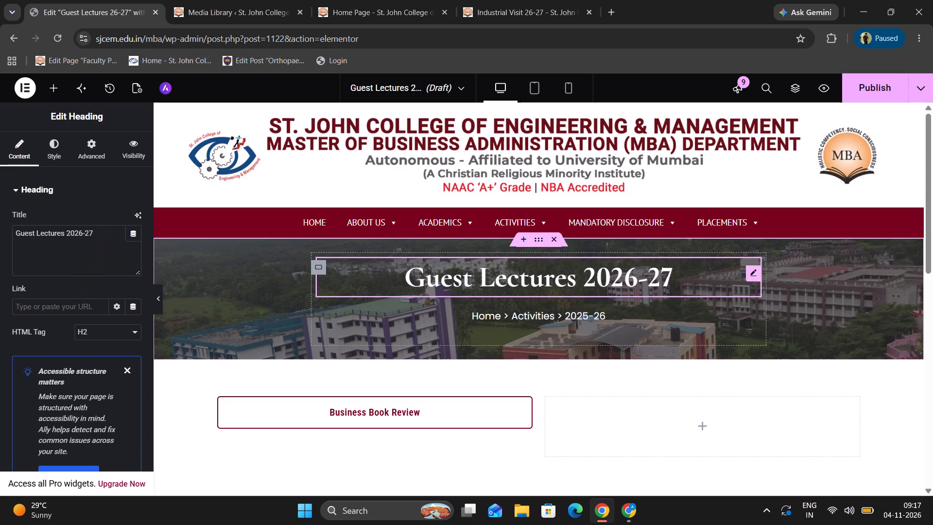
# Change the year in the breadcrumb text below the heading to 2026-27.
pyautogui.click(595, 317)
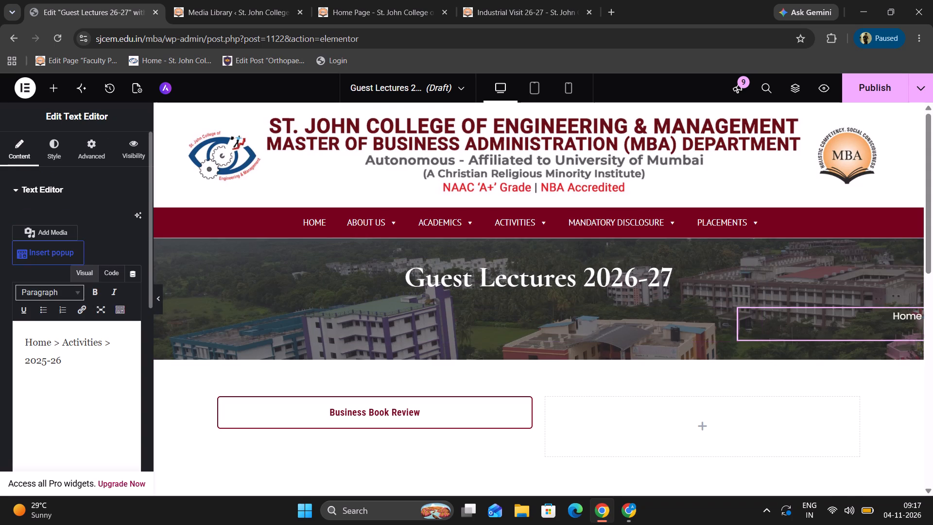
pyautogui.click(70, 368)
pyautogui.press('BackSpace')
pyautogui.press('BackSpace')
pyautogui.press('BackSpace')
pyautogui.press('BackSpace')
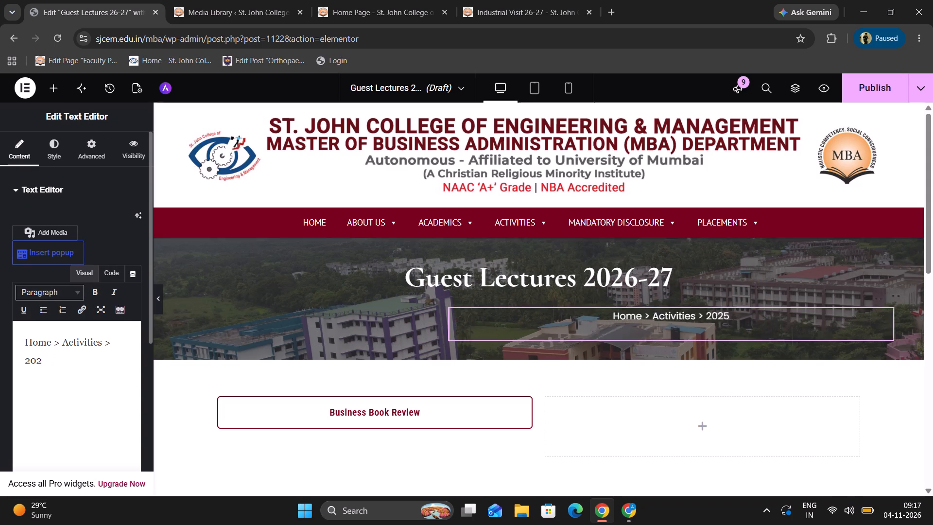
pyautogui.write('6-27')
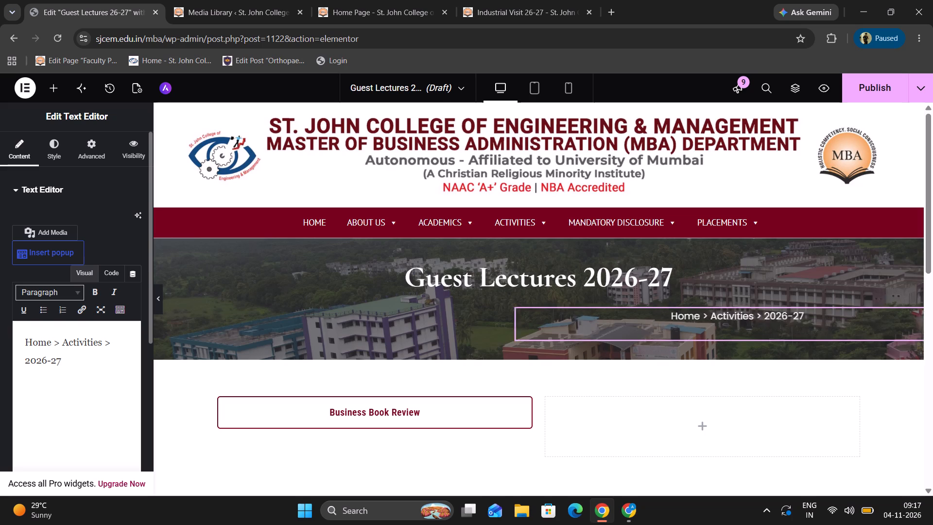
# Save and publish the Guest Lectures 26-27 page.
pyautogui.hotkey('ctrl', 's')
pyautogui.click(864, 80)
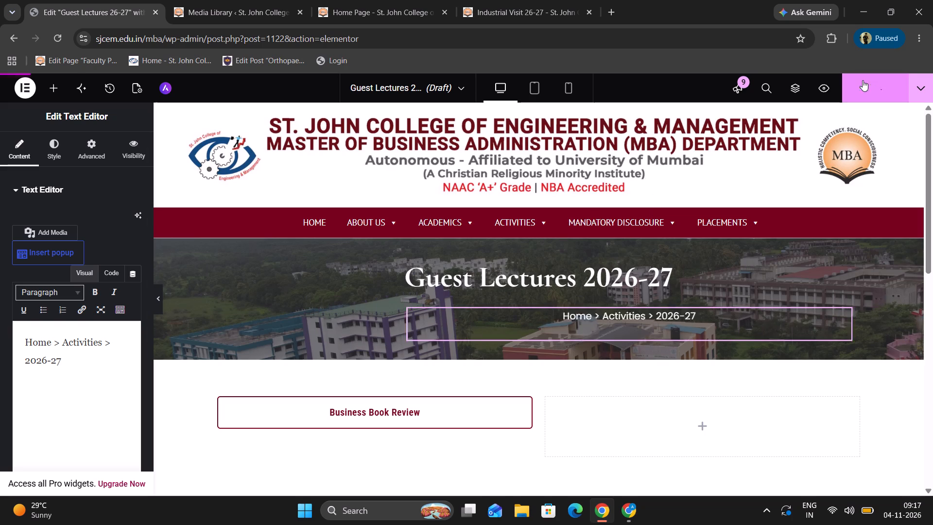
# Open the Main Menu for editing in the MBA site's customizer, dismissing the admission enquiry popups.
pyautogui.click(497, 0)
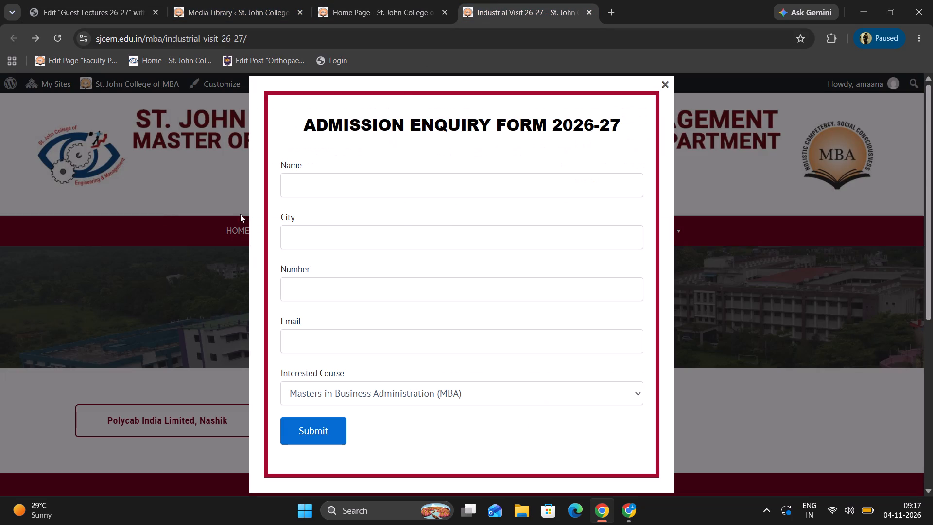
pyautogui.click(160, 211)
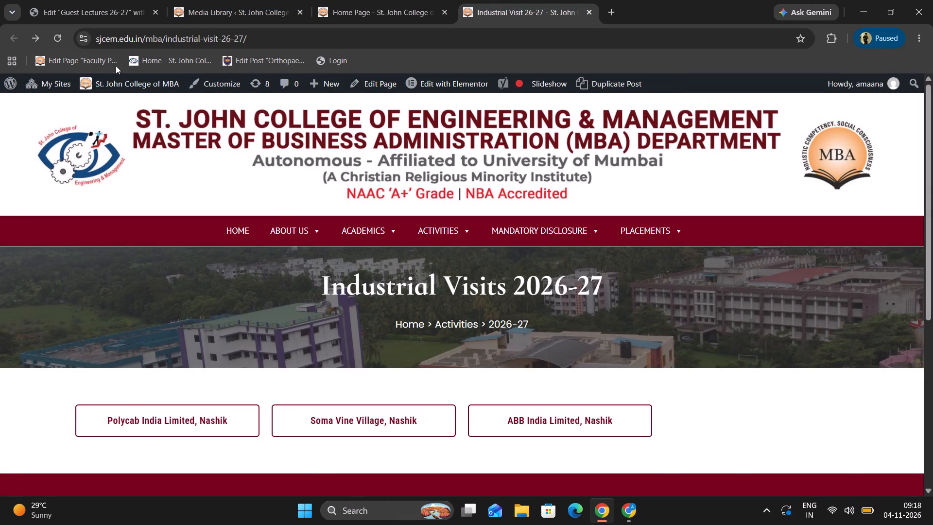
pyautogui.click(381, 0)
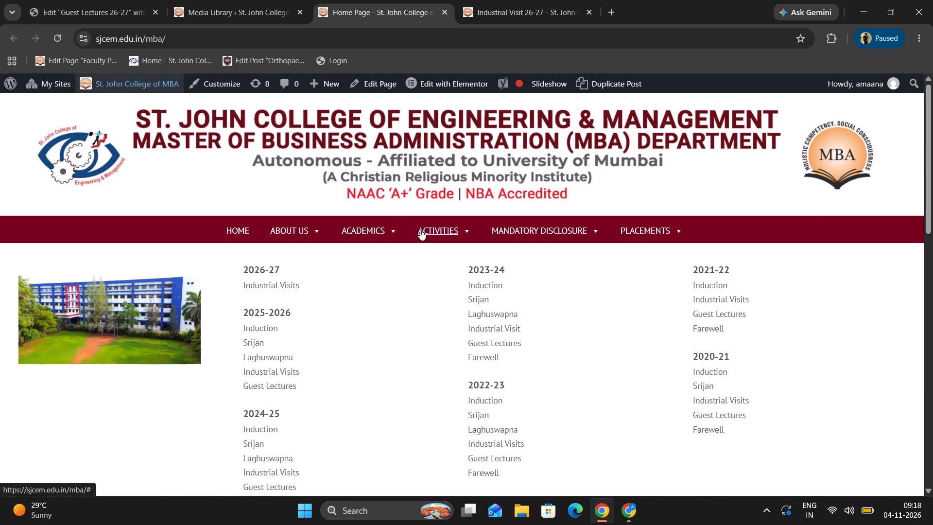
pyautogui.click(235, 84)
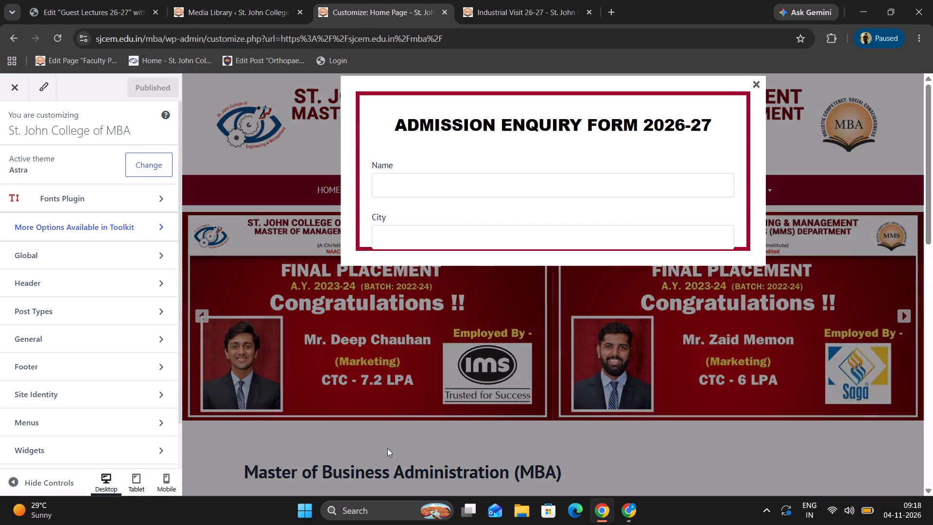
pyautogui.click(285, 384)
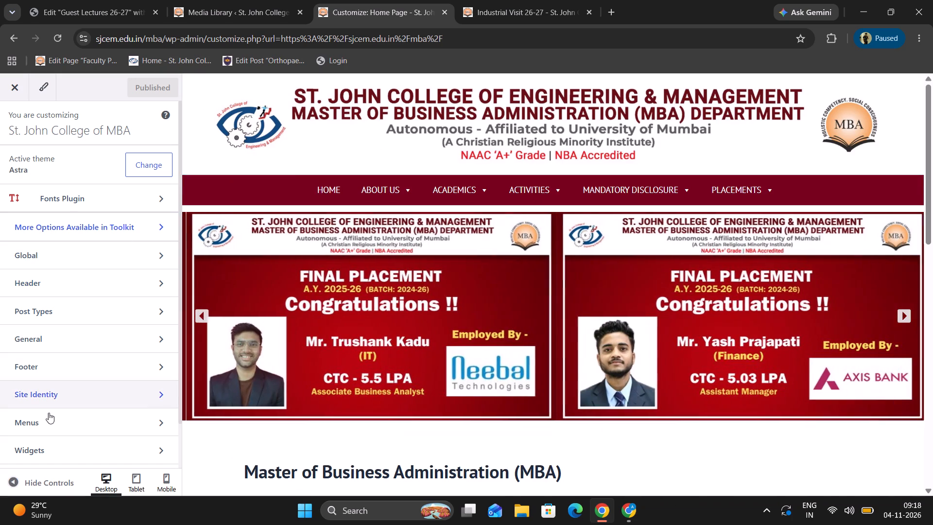
pyautogui.click(54, 423)
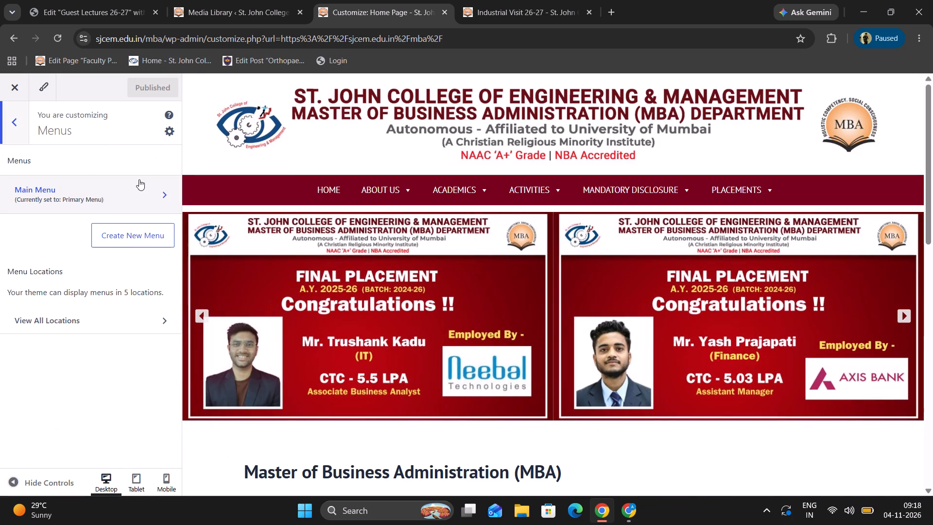
pyautogui.click(139, 179)
# Start a new custom link item for the Main Menu with the link text Induction.
pyautogui.scroll(-5, 159, 269)
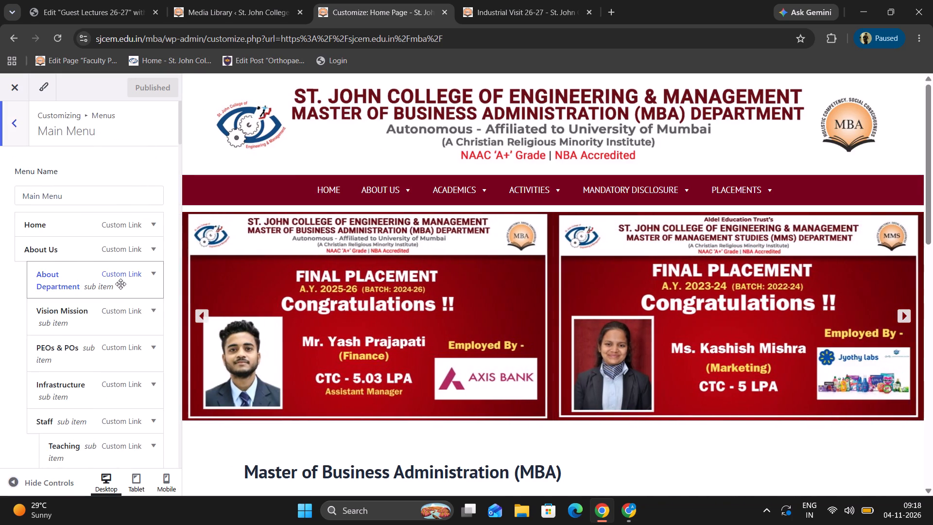
pyautogui.scroll(-6, 119, 285)
pyautogui.scroll(-20, 96, 335)
pyautogui.scroll(-16, 96, 335)
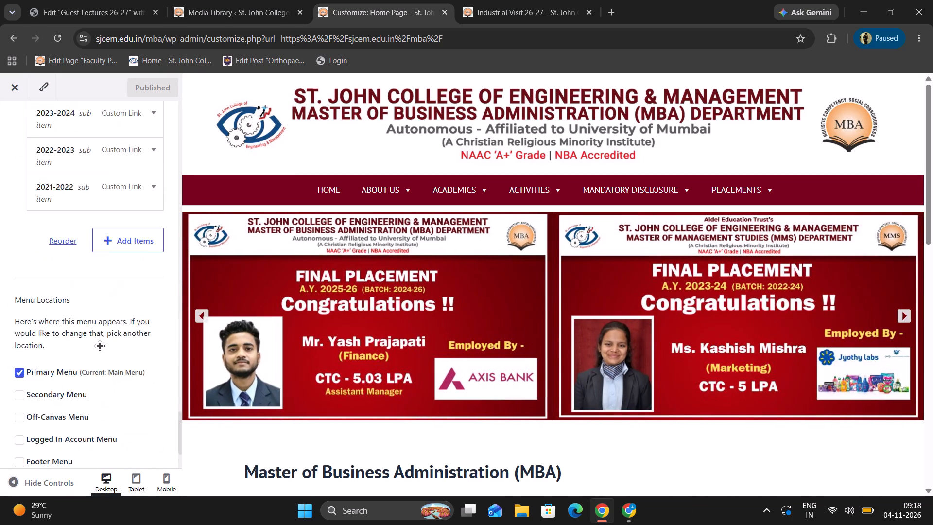
pyautogui.scroll(-4, 100, 346)
pyautogui.scroll(4, 100, 346)
pyautogui.click(116, 363)
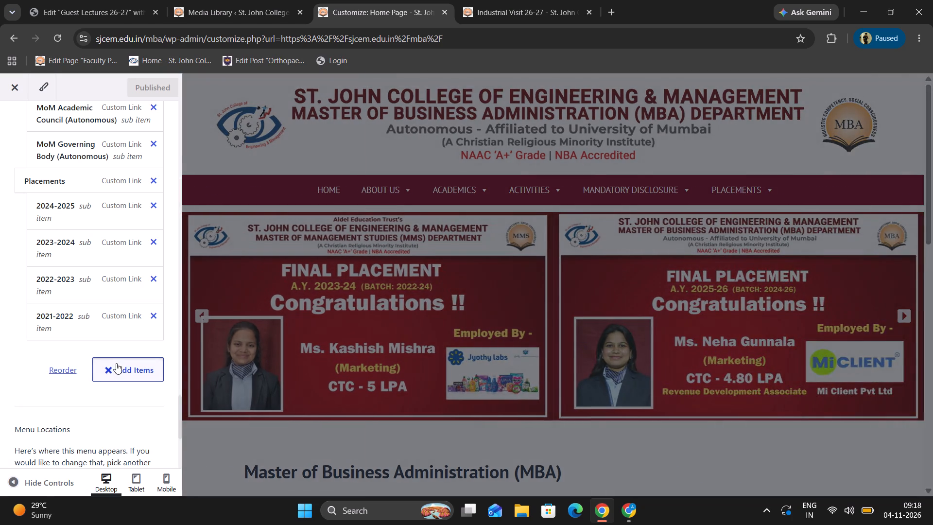
pyautogui.click(259, 146)
pyautogui.click(245, 217)
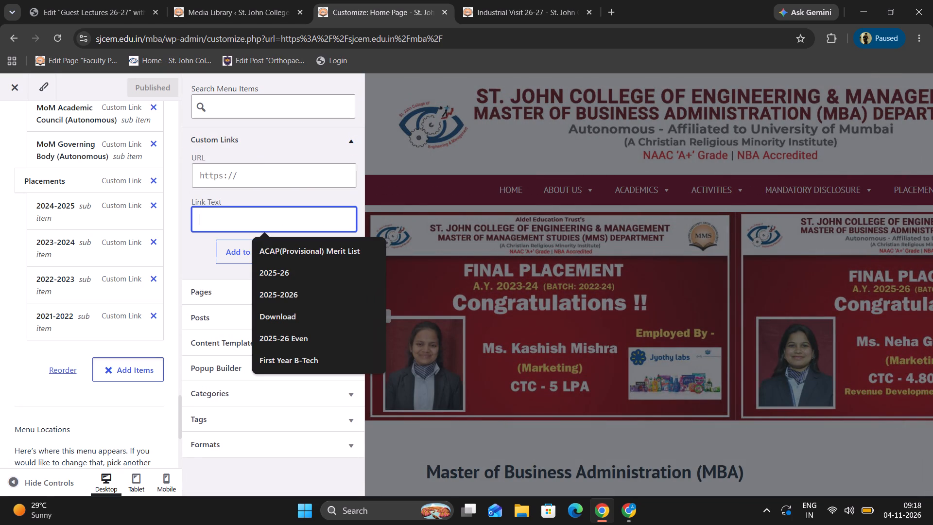
pyautogui.write('Induction')
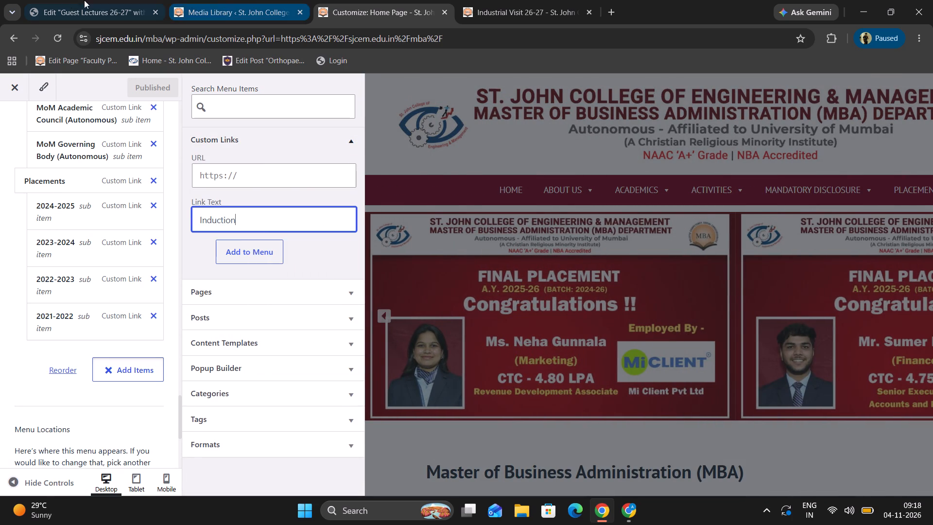
# Give the Induction link the file URL of the Induction-2026 PDF from the Media Library and add it to the menu.
pyautogui.click(71, 0)
pyautogui.click(238, 0)
pyautogui.scroll(1, 701, 333)
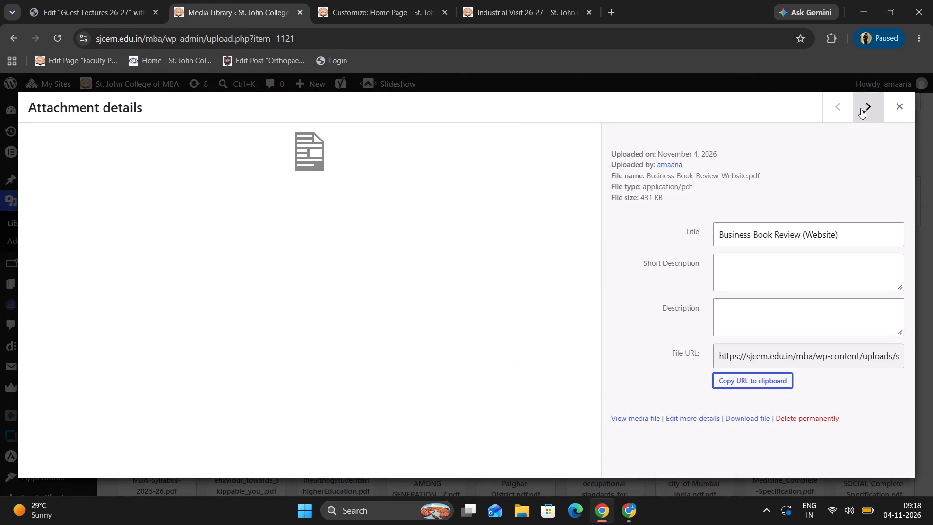
pyautogui.click(861, 108)
pyautogui.click(737, 381)
pyautogui.click(374, 0)
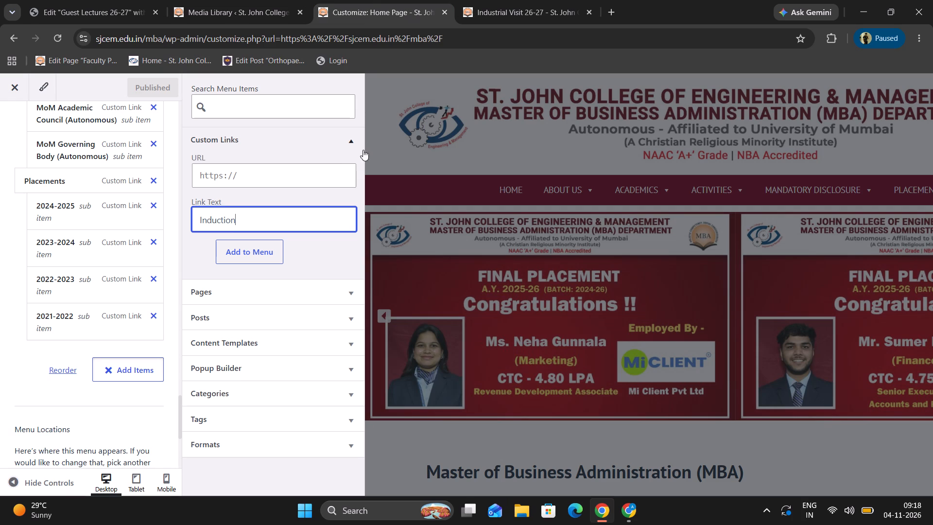
pyautogui.click(318, 178)
pyautogui.hotkey('ctrl', 'v')
pyautogui.click(263, 248)
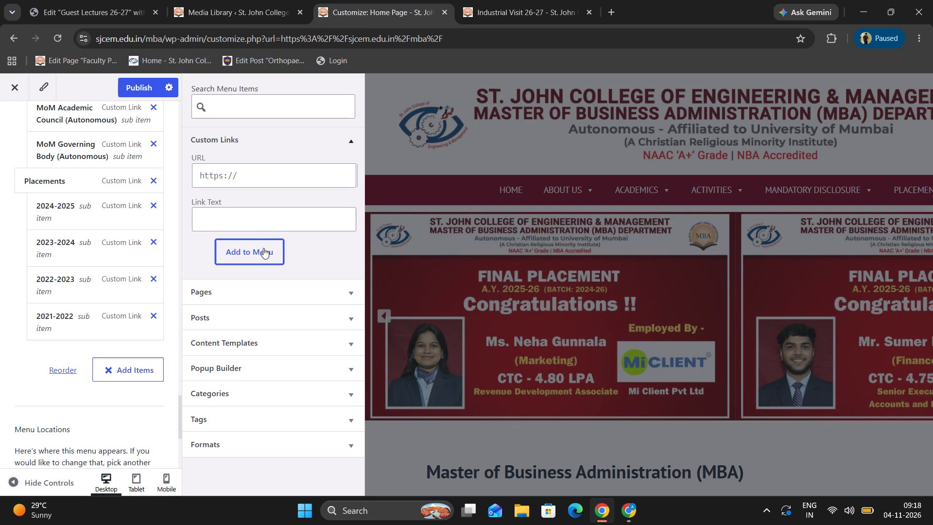
# Start a new custom link item with the link text Guest Lectures, copied from the Guest Lectures 2026-27 page heading.
pyautogui.click(105, 0)
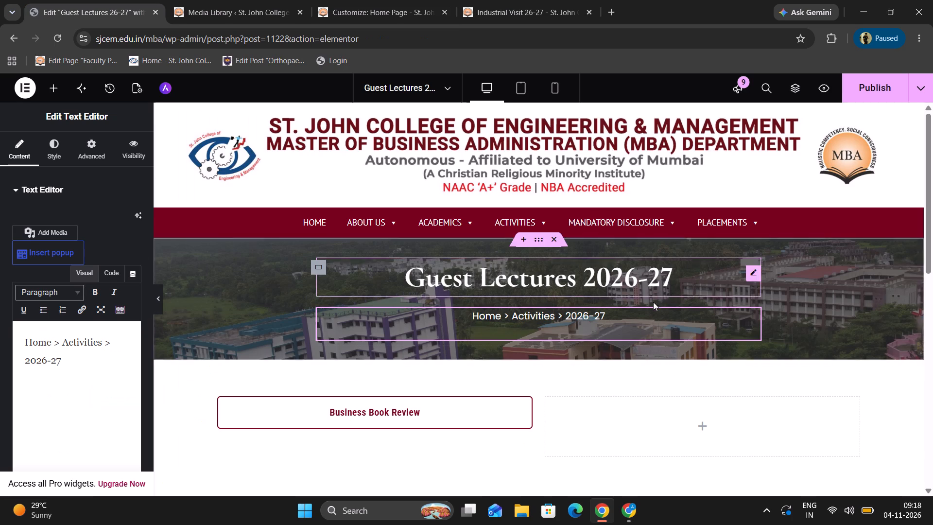
pyautogui.click(523, 293)
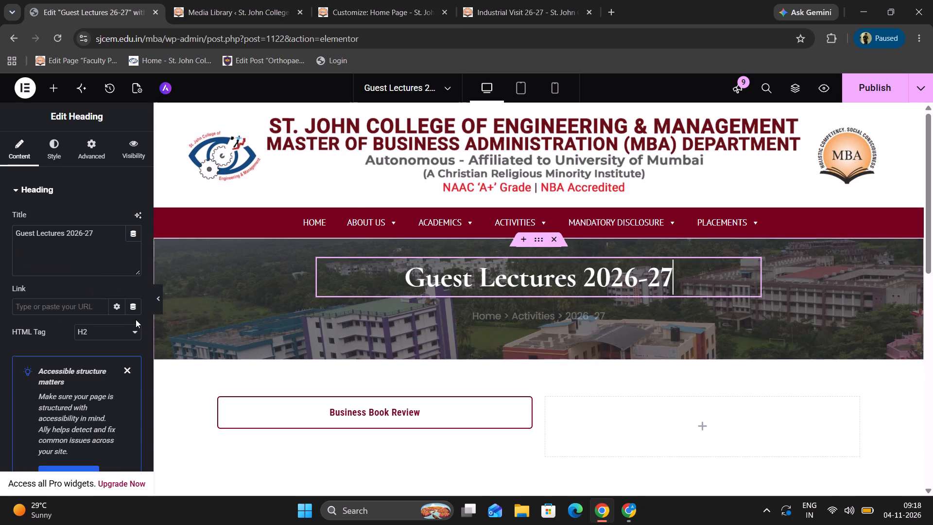
pyautogui.click(538, 264)
pyautogui.moveTo(580, 278); pyautogui.dragTo(513, 287)
pyautogui.moveTo(514, 287); pyautogui.dragTo(478, 292)
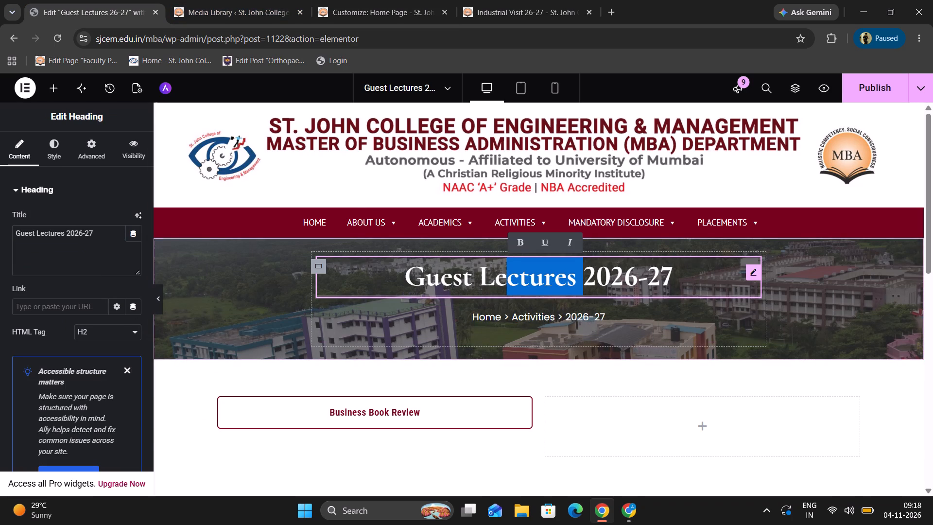
pyautogui.click(539, 280)
pyautogui.click(580, 279)
pyautogui.moveTo(579, 278); pyautogui.dragTo(400, 278)
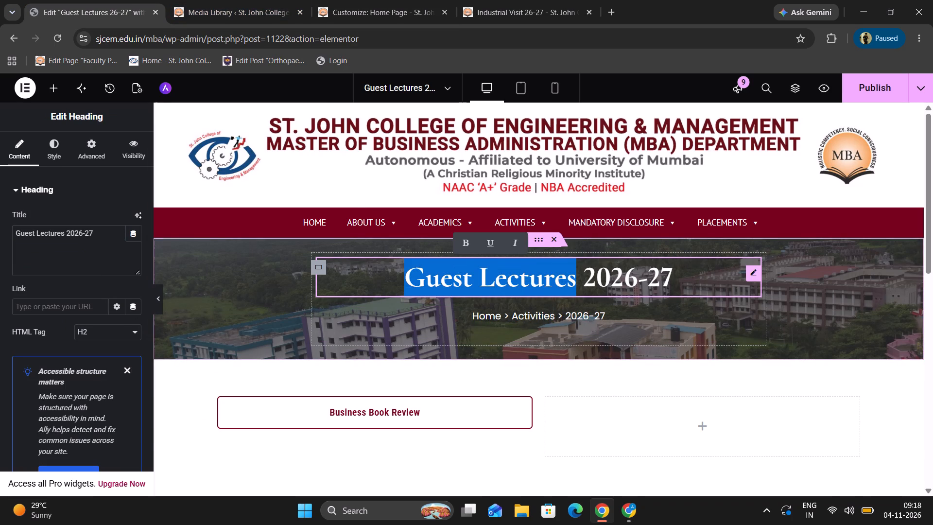
pyautogui.hotkey('ctrl', 'c')
pyautogui.click(236, 0)
pyautogui.click(382, 14)
pyautogui.click(234, 214)
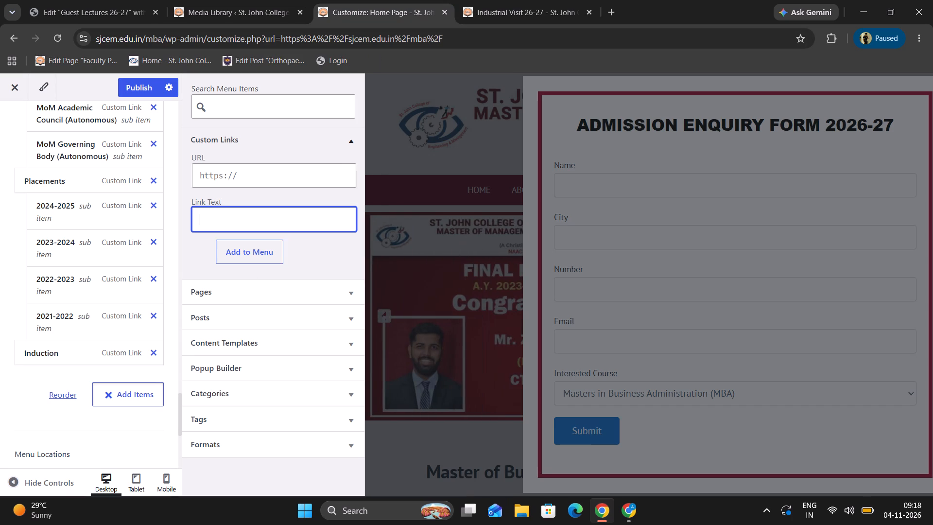
pyautogui.hotkey('ctrl', 'v')
# Publish the Guest Lectures 26-27 page's pending changes from its Elementor editor.
pyautogui.click(78, 0)
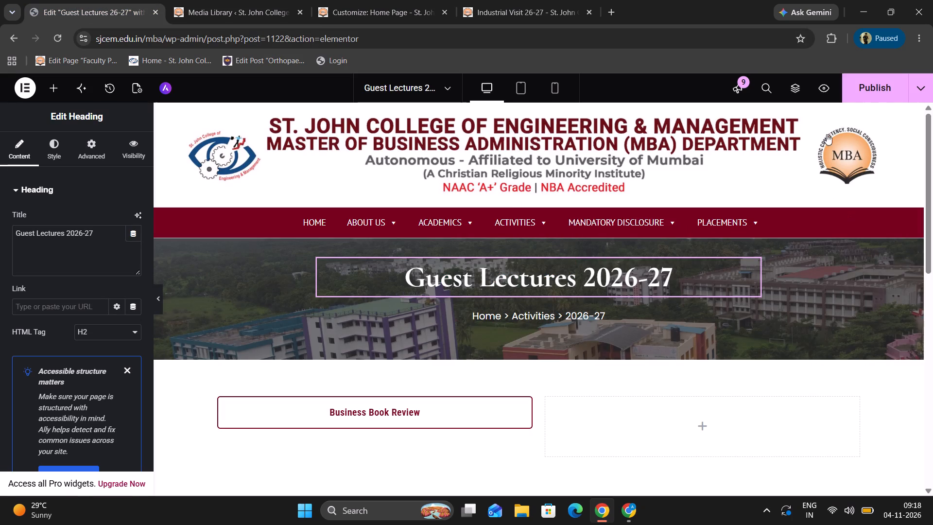
pyautogui.click(867, 81)
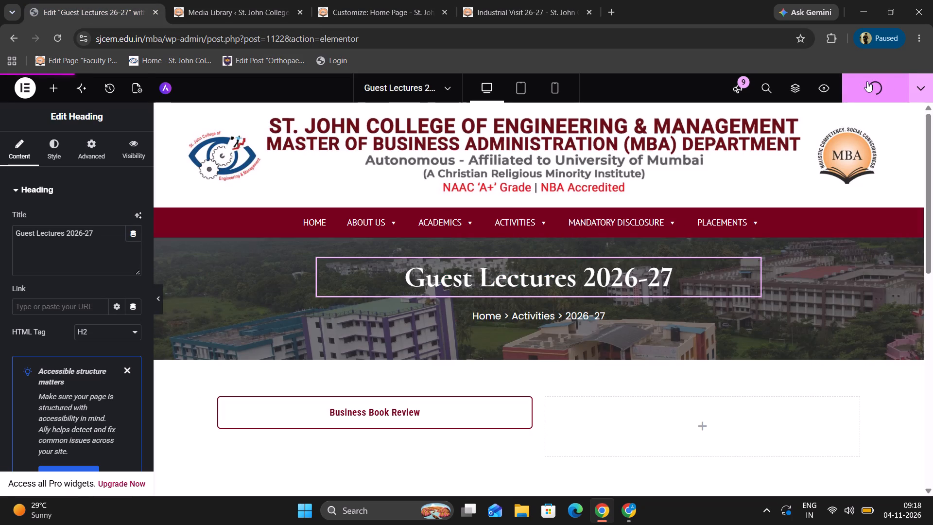
pyautogui.click(872, 87)
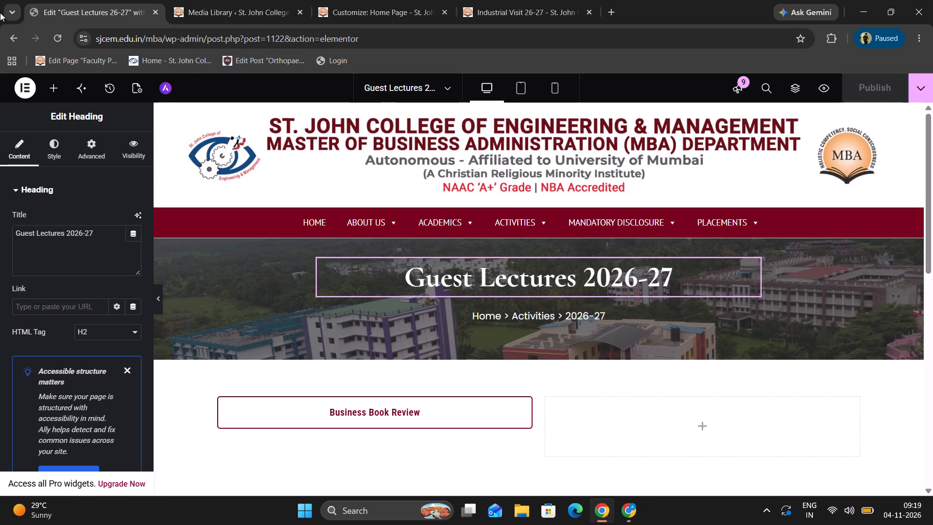
# Give the Guest Lectures link the URL of the live Guest Lectures 26-27 page and add it to the menu.
pyautogui.click(3, 38)
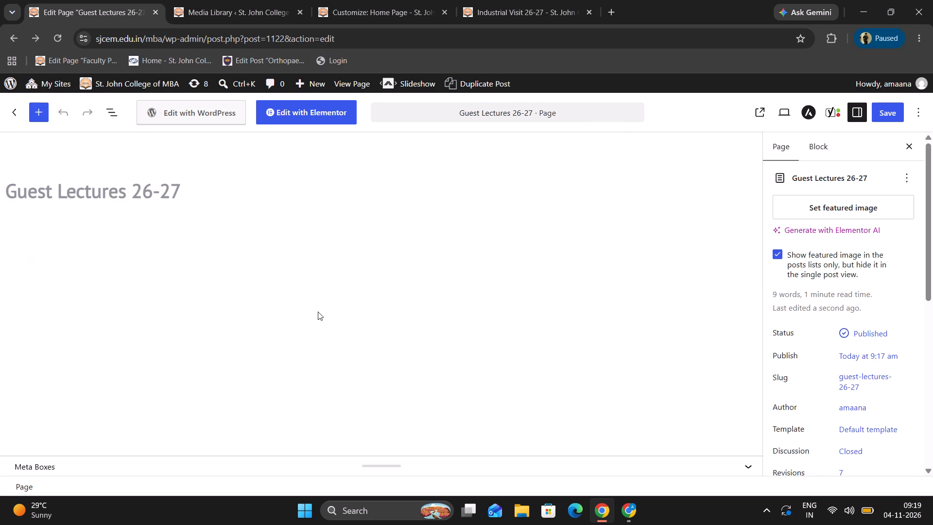
pyautogui.click(764, 113)
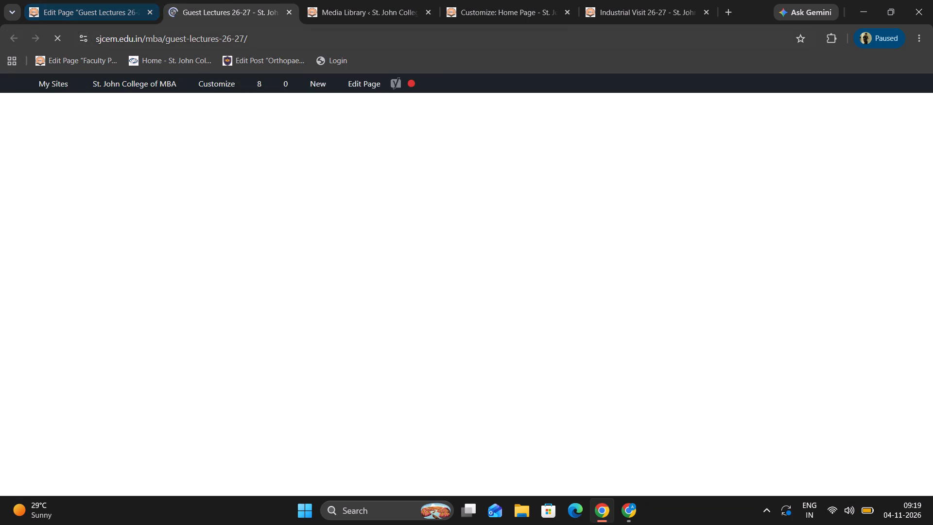
pyautogui.click(186, 41)
pyautogui.hotkey('ctrl', 'c')
pyautogui.click(375, 0)
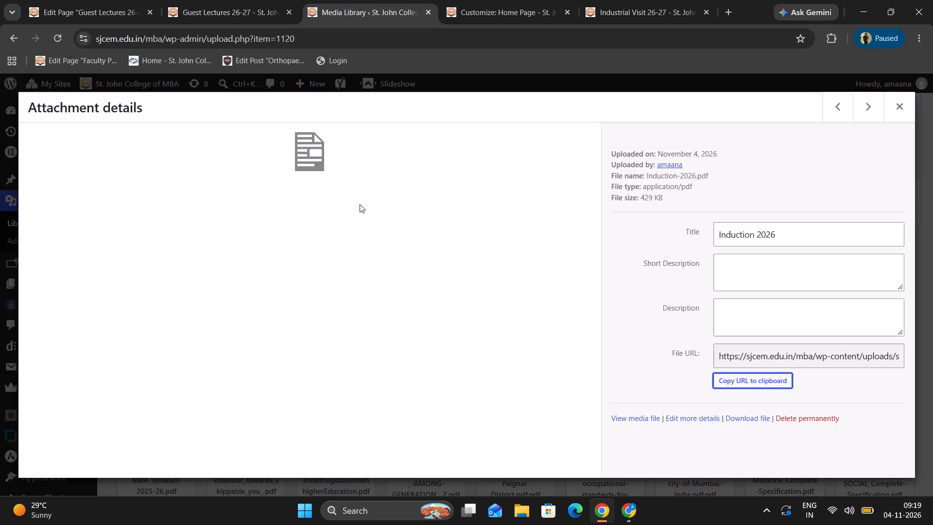
pyautogui.click(496, 8)
pyautogui.click(231, 166)
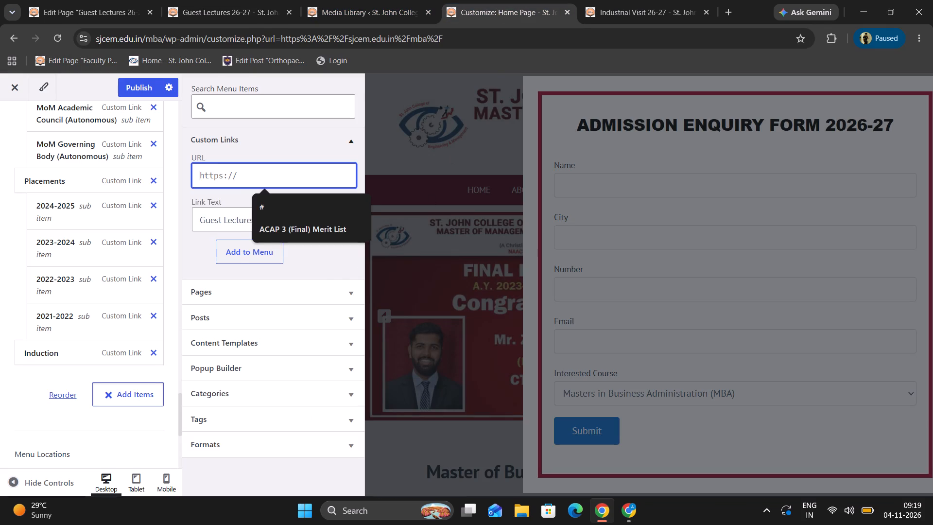
pyautogui.hotkey('ctrl', 'v')
pyautogui.click(241, 256)
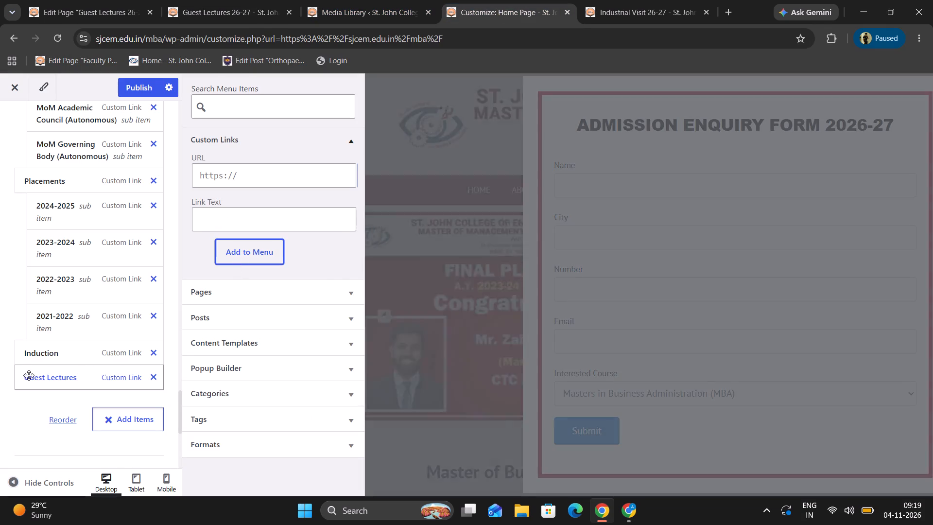
# Nest Guest Lectures under the new Induction item and move the pair up the Main Menu into the Activities items.
pyautogui.moveTo(28, 376); pyautogui.dragTo(47, 377)
pyautogui.moveTo(86, 359); pyautogui.dragTo(51, 285)
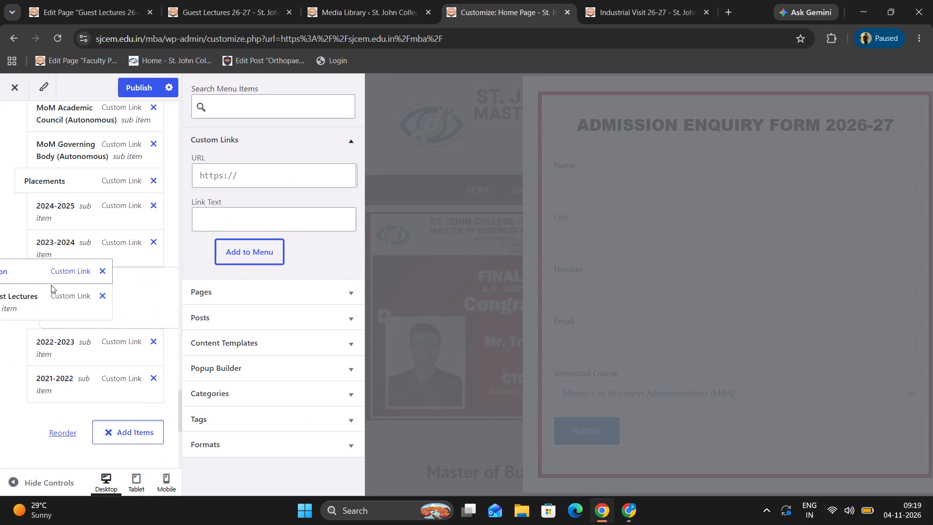
pyautogui.moveTo(51, 285); pyautogui.dragTo(85, 273)
pyautogui.scroll(6, 52, 285)
pyautogui.scroll(5, 137, 264)
pyautogui.scroll(13, 92, 270)
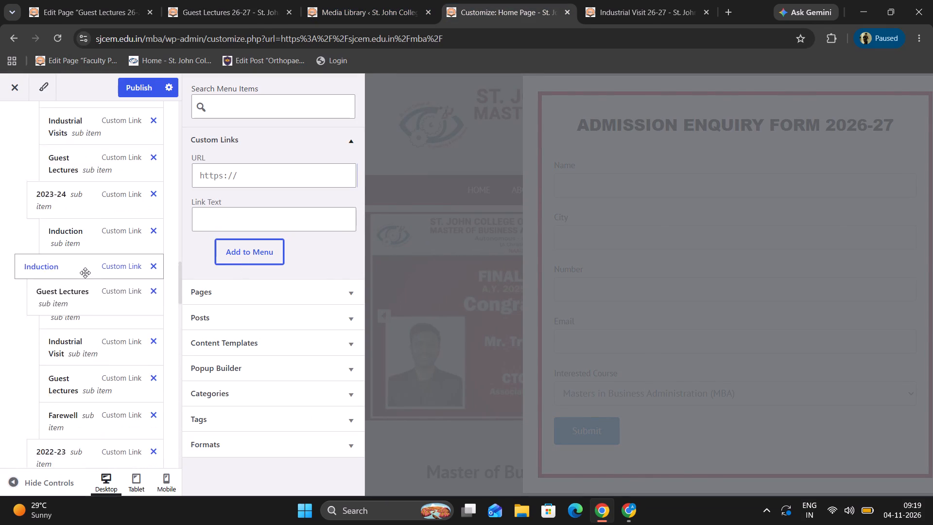
# Nest Induction, Industrial Visits and Guest Lectures, in that order, as sibling sub-items of 2026-27 under Activities in the Main Menu.
pyautogui.moveTo(85, 273); pyautogui.dragTo(88, 307)
pyautogui.scroll(4, 67, 279)
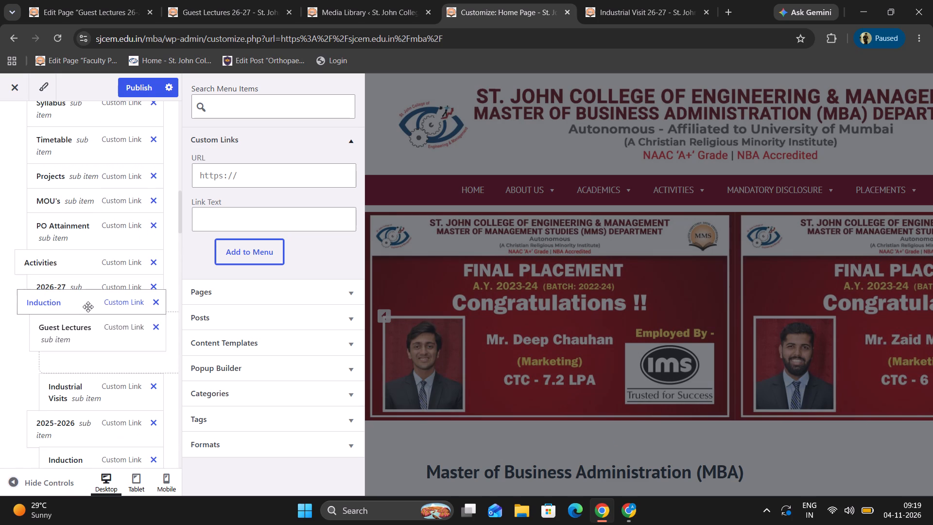
pyautogui.moveTo(88, 307); pyautogui.dragTo(109, 330)
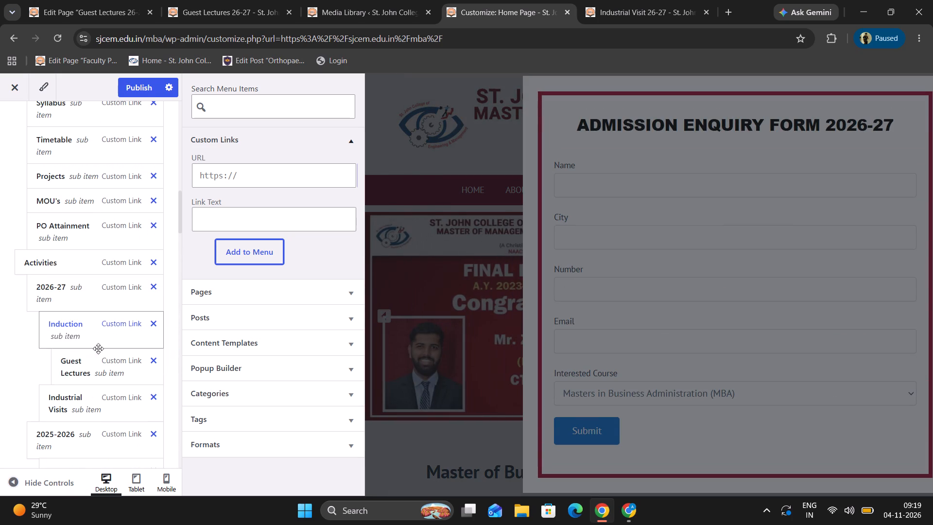
pyautogui.moveTo(92, 367); pyautogui.dragTo(70, 327)
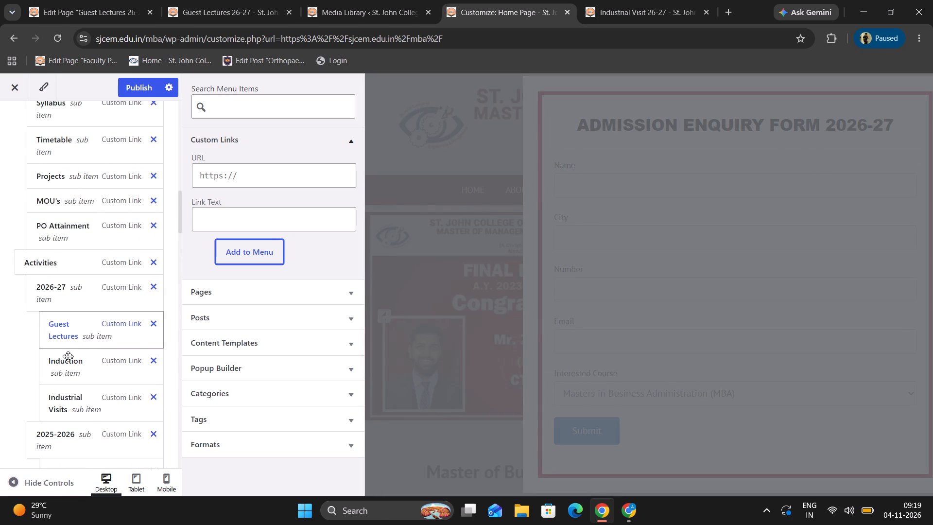
pyautogui.moveTo(72, 370); pyautogui.dragTo(67, 336)
pyautogui.moveTo(78, 410); pyautogui.dragTo(71, 372)
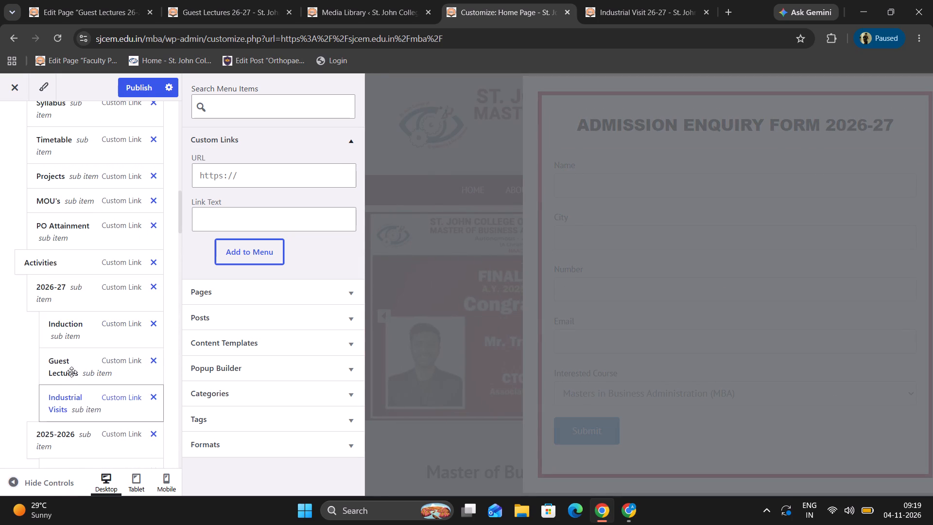
pyautogui.moveTo(71, 372); pyautogui.dragTo(71, 371)
# Publish the Main Menu changes and close the Customizer.
pyautogui.click(148, 86)
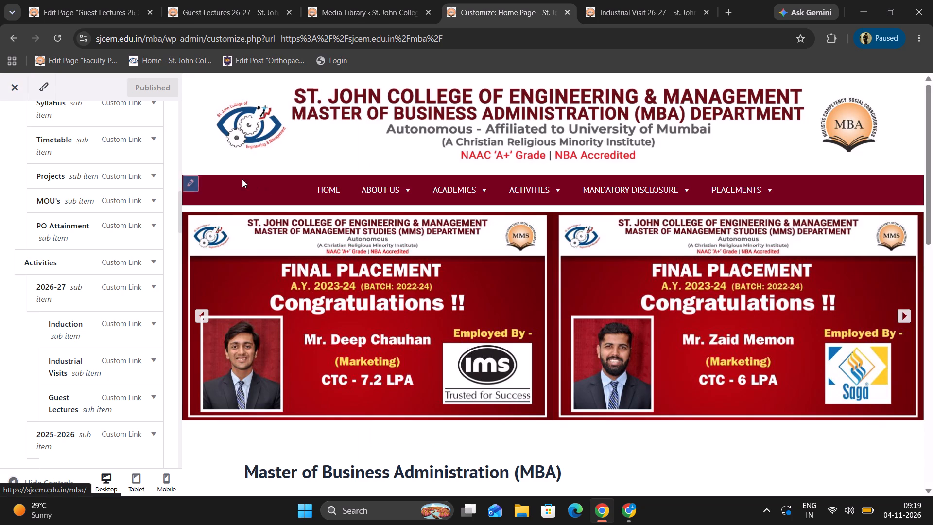
pyautogui.click(9, 93)
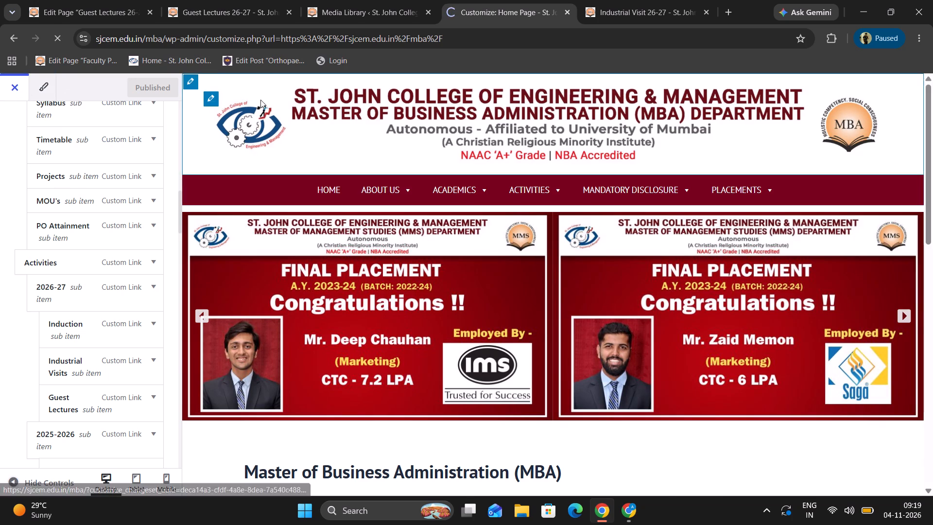
# Copy the web address of the live MBA department home page.
pyautogui.click(144, 42)
pyautogui.hotkey('ctrl', 'c')
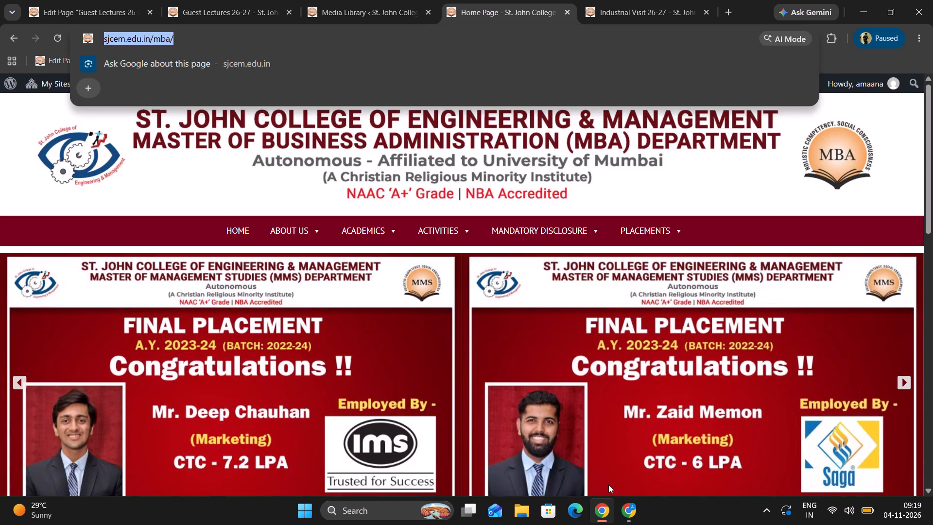
# Switch to the Gmail window and begin the reply to the forwarded activities email with the greeting "Dear Sir,".
pyautogui.click(628, 508)
pyautogui.click(310, 415)
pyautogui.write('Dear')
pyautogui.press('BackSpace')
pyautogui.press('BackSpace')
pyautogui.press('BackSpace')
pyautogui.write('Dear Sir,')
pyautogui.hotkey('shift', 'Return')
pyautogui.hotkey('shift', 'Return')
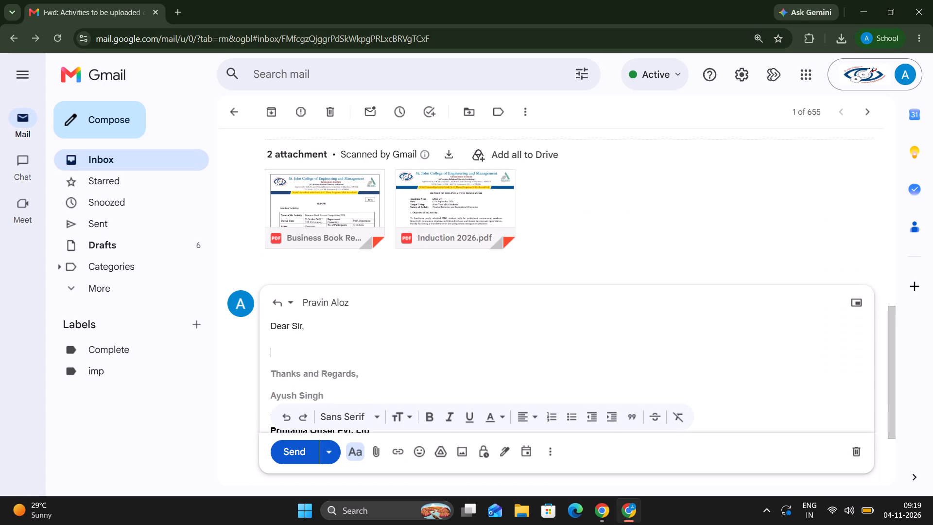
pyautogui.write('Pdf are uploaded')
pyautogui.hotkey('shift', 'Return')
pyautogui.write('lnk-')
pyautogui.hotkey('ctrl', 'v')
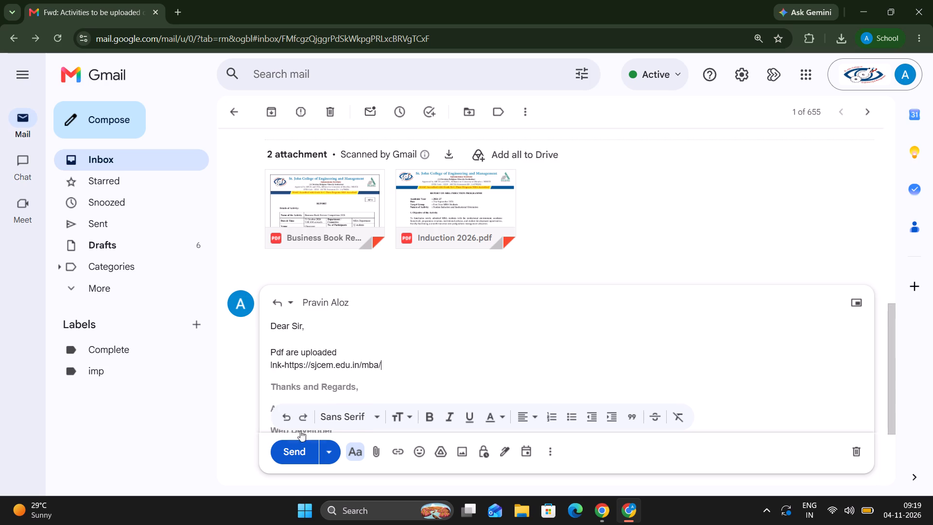
pyautogui.click(271, 364)
pyautogui.press('Right')
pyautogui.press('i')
pyautogui.click(302, 448)
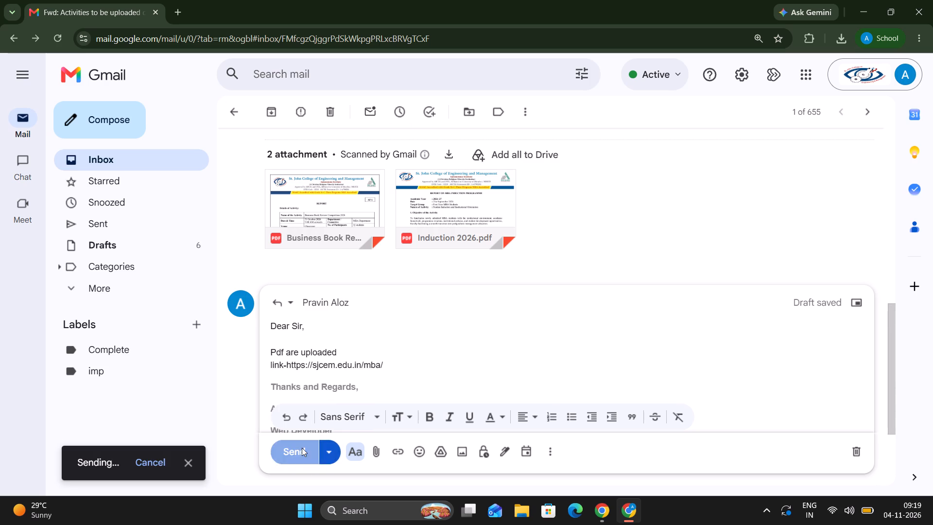
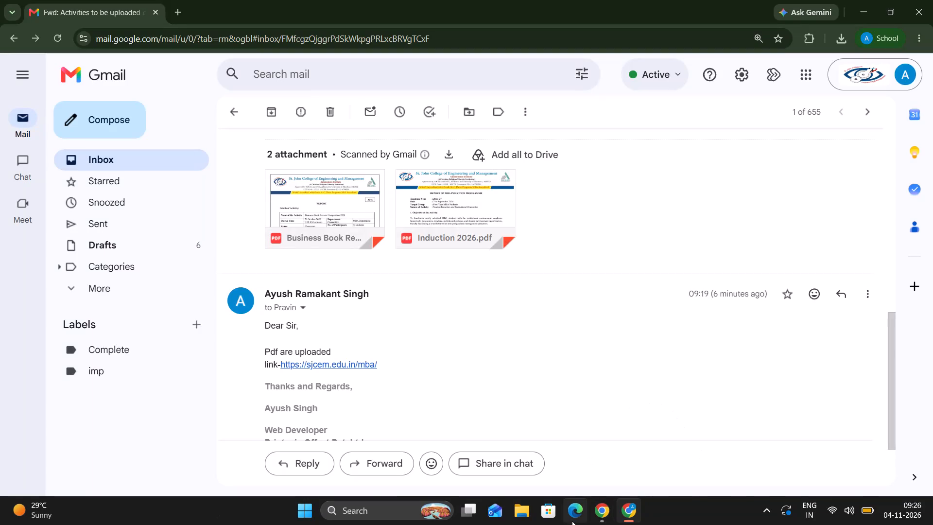
# Open a separate Chrome profile window, search Google for aurora studio and open the Aurora Studio dashboard.
pyautogui.click(598, 508)
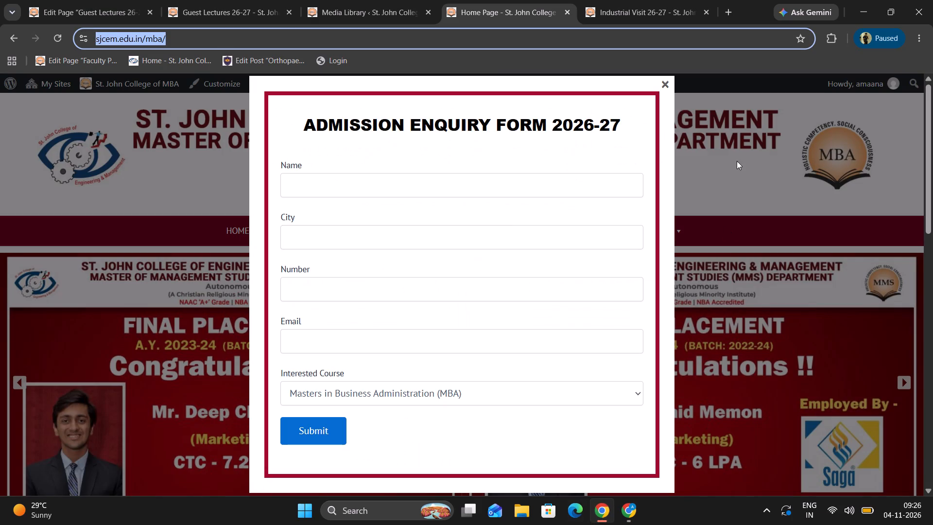
pyautogui.click(896, 42)
pyautogui.click(791, 322)
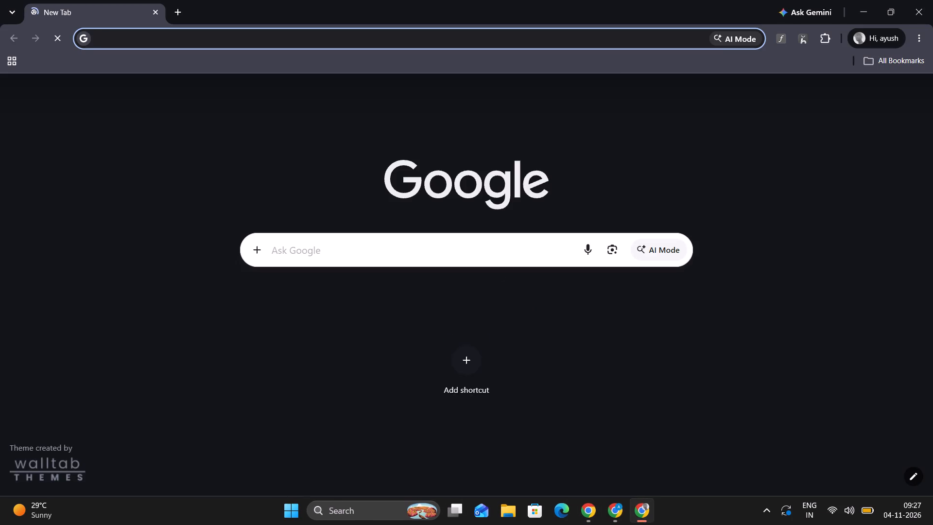
pyautogui.click(442, 261)
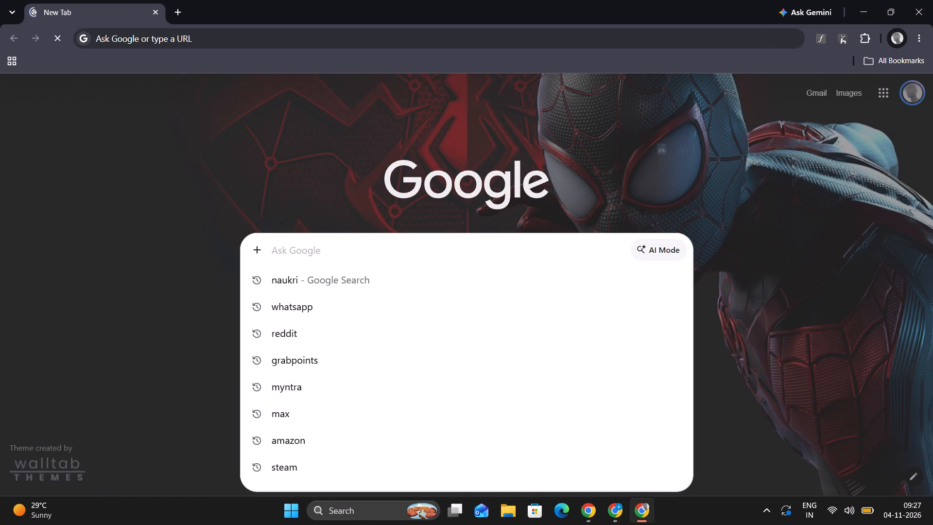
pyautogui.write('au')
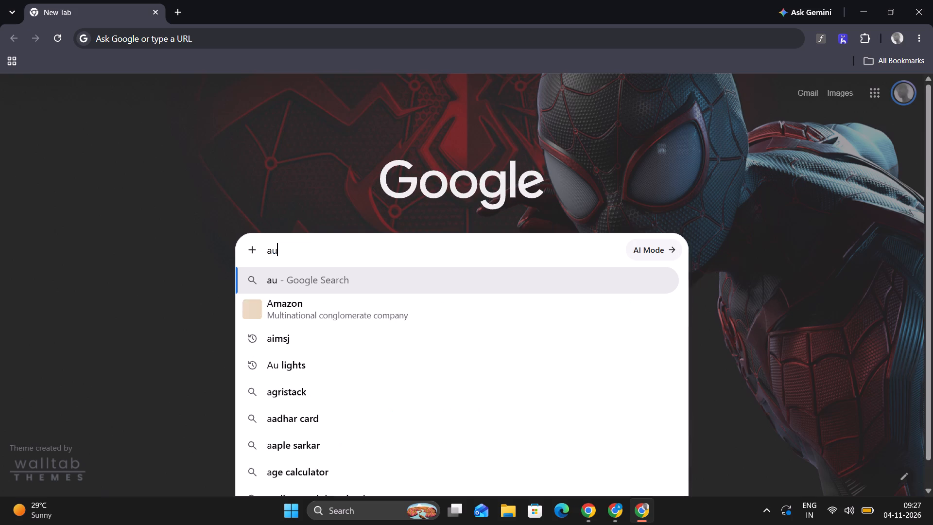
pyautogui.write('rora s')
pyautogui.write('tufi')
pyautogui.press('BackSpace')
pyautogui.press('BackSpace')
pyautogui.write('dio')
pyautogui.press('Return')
pyautogui.click(196, 207)
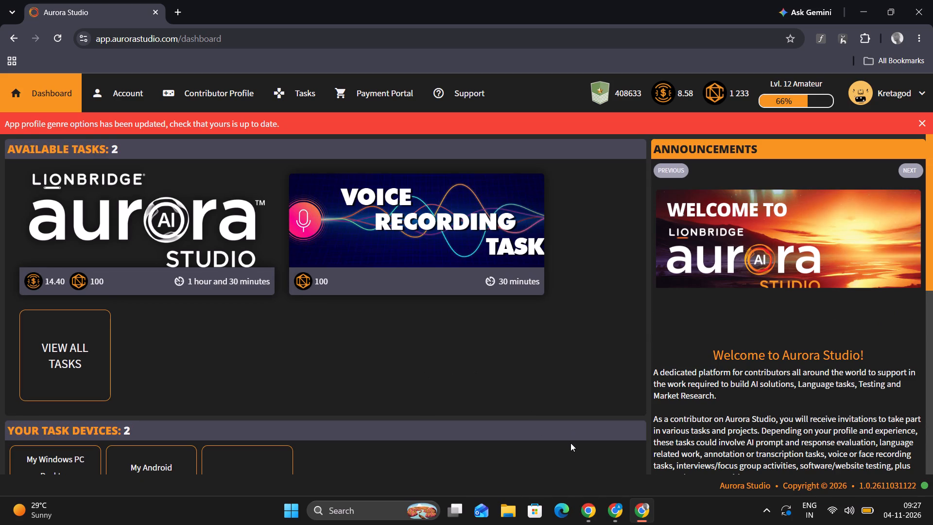
# Look over the Aurora Studio dashboard and open the Voice Recording Task from the available tasks.
pyautogui.scroll(-4, 286, 369)
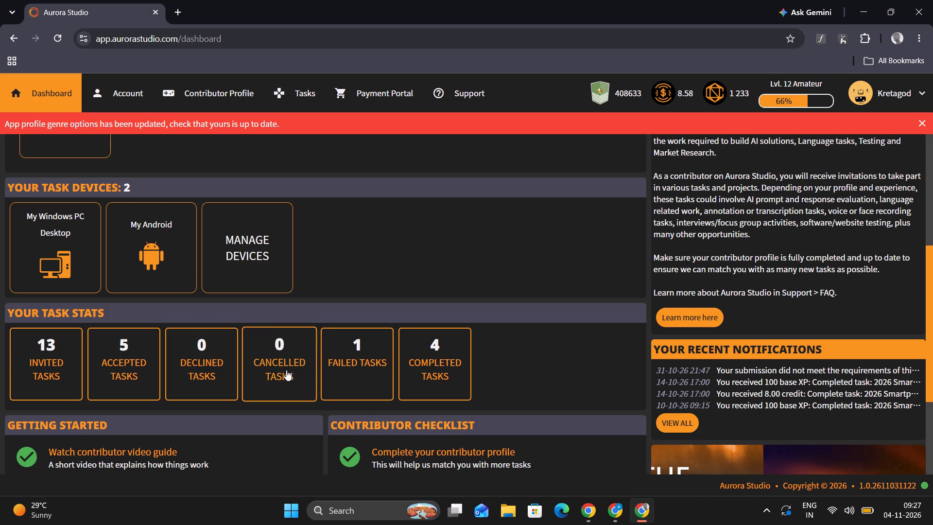
pyautogui.scroll(-1, 523, 389)
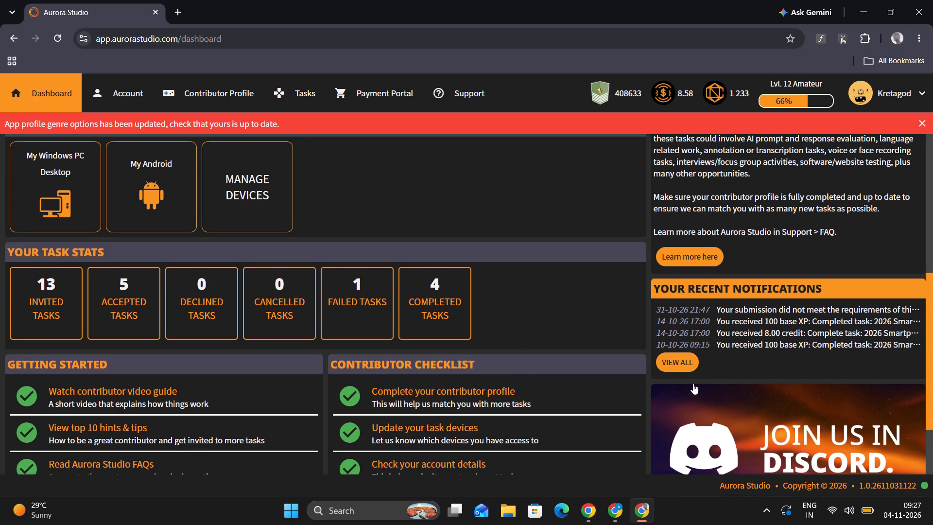
pyautogui.scroll(7, 179, 258)
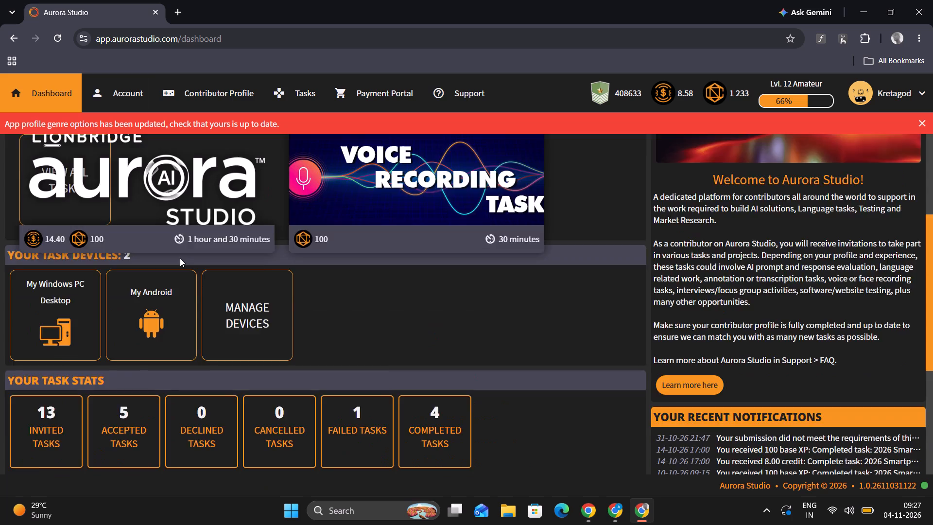
pyautogui.click(408, 268)
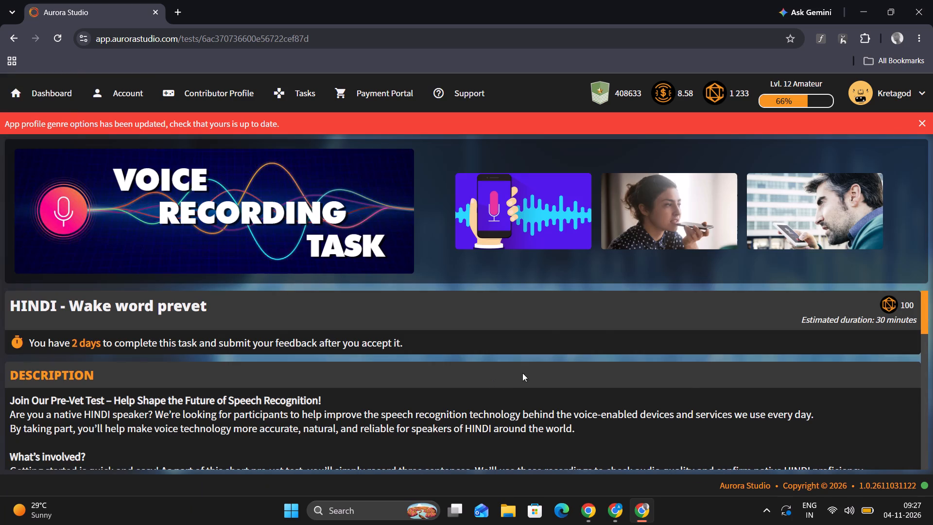
# Try to accept the HINDI - Wake word prevet task, agreeing to its instructions and the voice recording consent disclaimer.
pyautogui.scroll(-4, 687, 383)
pyautogui.scroll(-5, 592, 358)
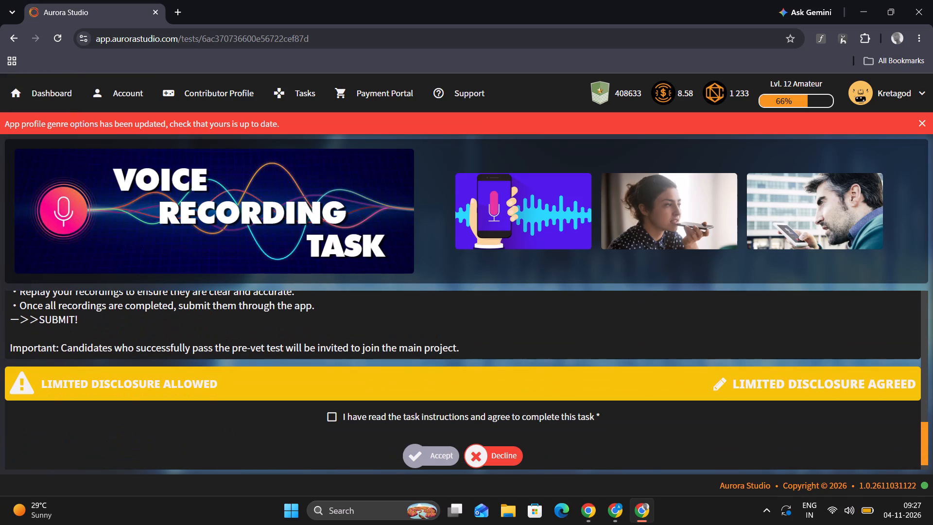
pyautogui.click(362, 417)
pyautogui.click(432, 461)
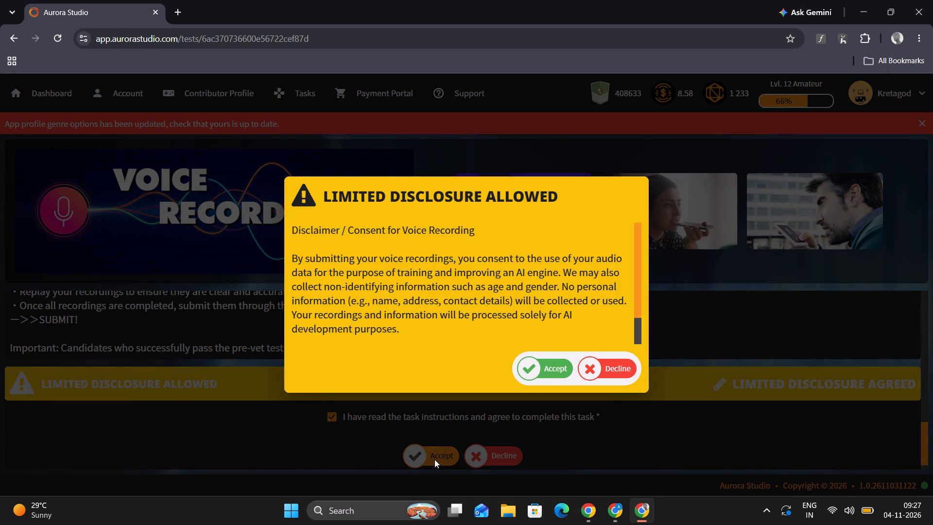
pyautogui.click(544, 366)
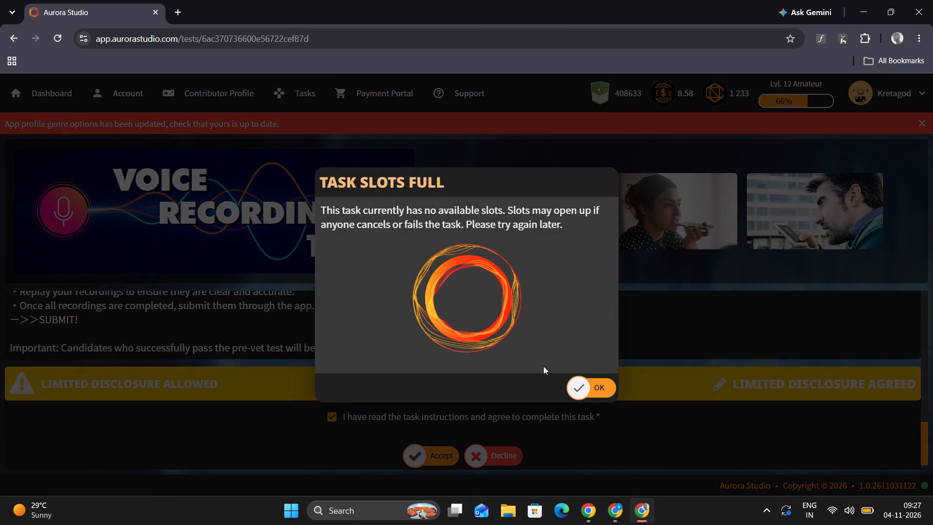
pyautogui.click(581, 386)
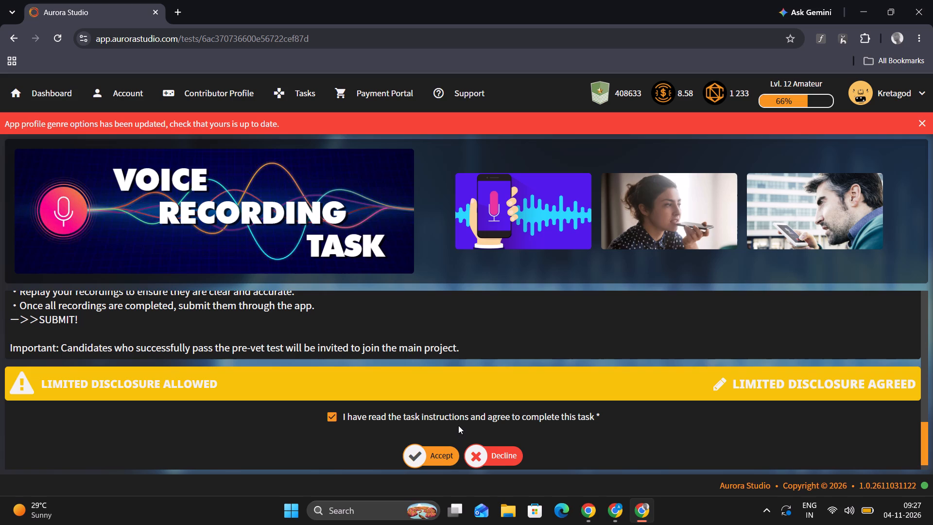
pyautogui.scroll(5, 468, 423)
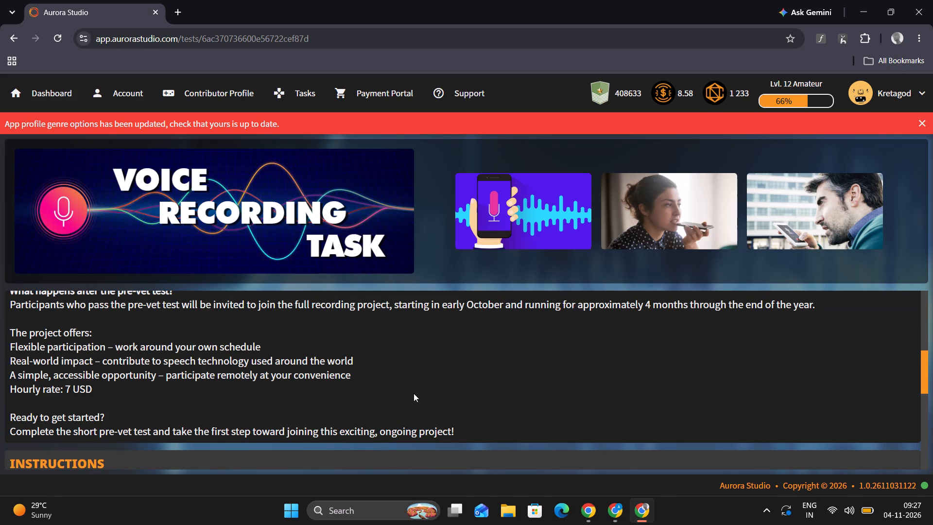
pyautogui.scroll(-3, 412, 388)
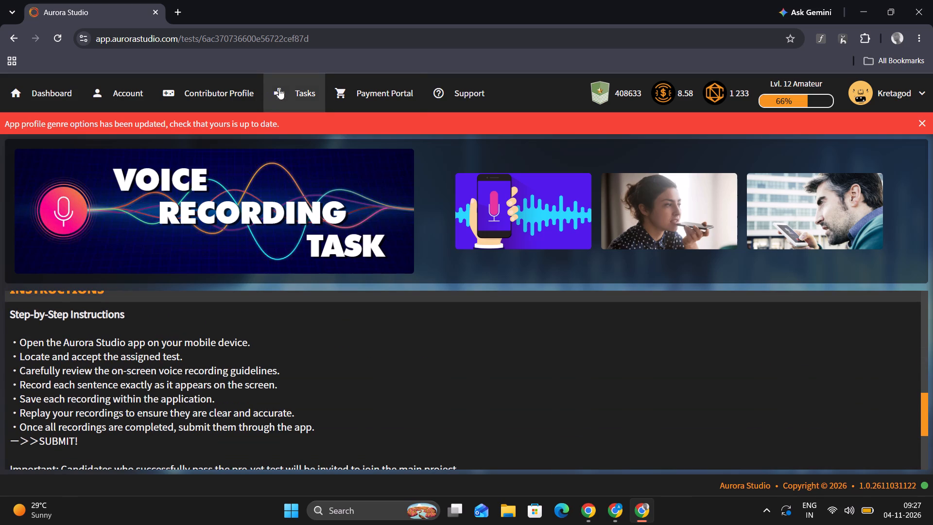
# Look over the eWallet credit options in the Payment Portal and return to the HINDI - Wake word prevet task page.
pyautogui.click(369, 93)
pyautogui.click(356, 141)
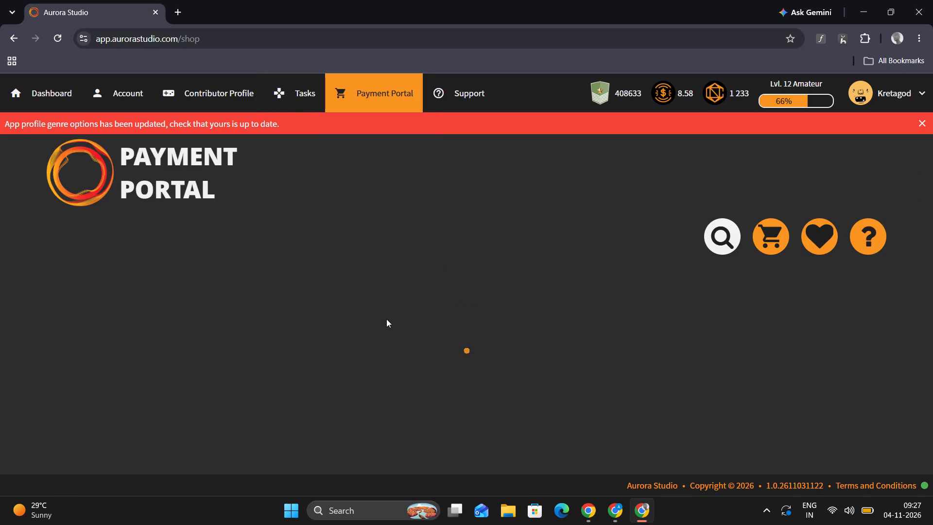
pyautogui.scroll(-4, 386, 319)
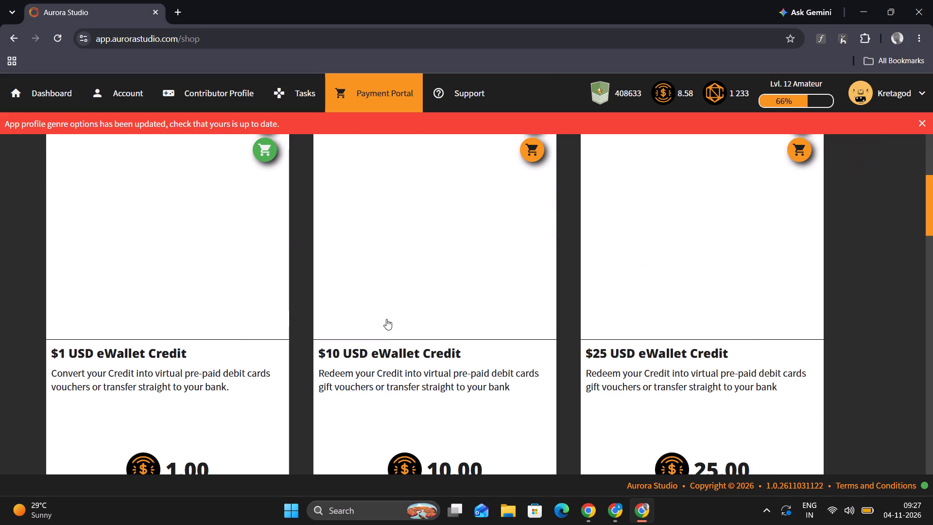
pyautogui.scroll(7, 304, 304)
pyautogui.moveTo(323, 282); pyautogui.dragTo(329, 278)
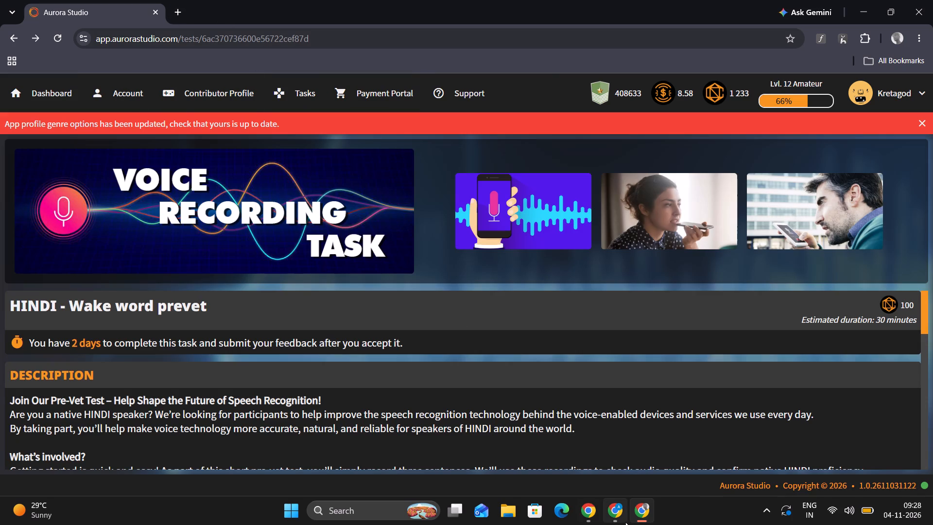
# View the account's XP balance from the task page.
pyautogui.click(733, 96)
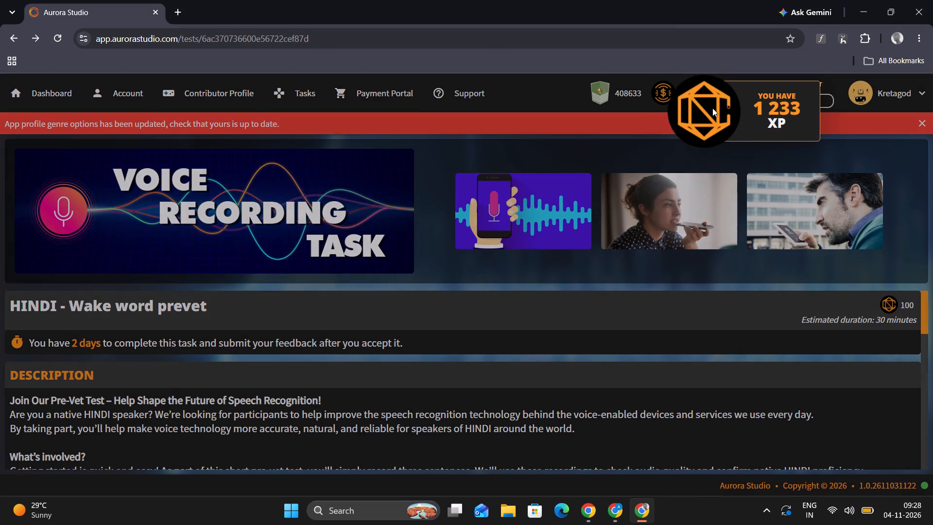
pyautogui.click(775, 110)
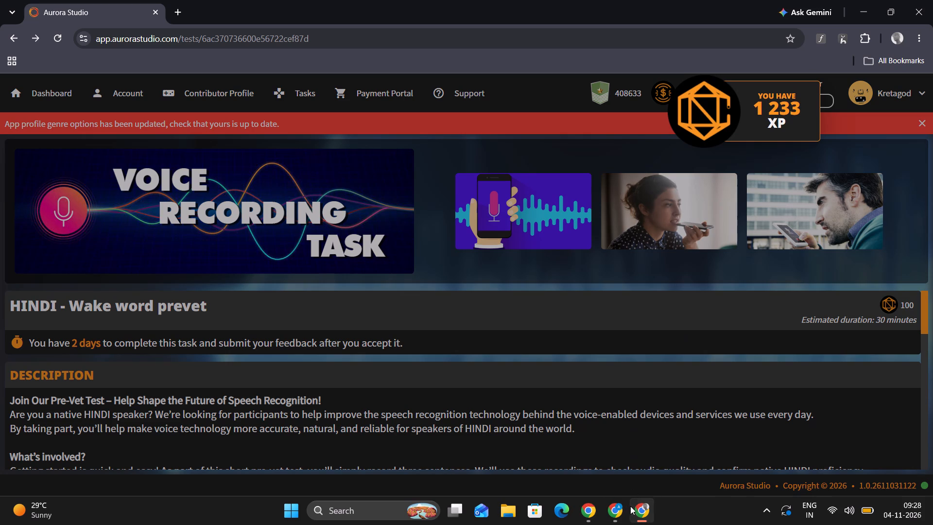
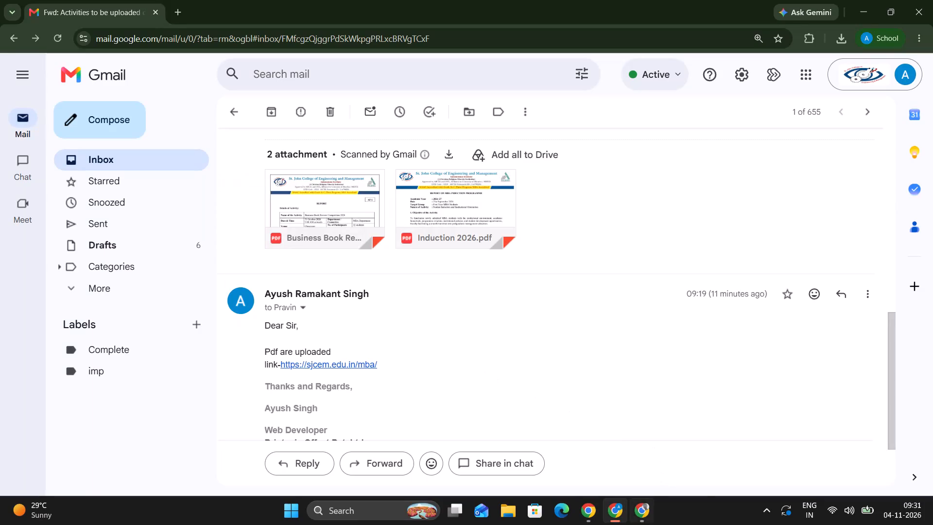
# Switch to the browser window with Aurora Studio and open a new tab ready for a Google search.
pyautogui.click(643, 519)
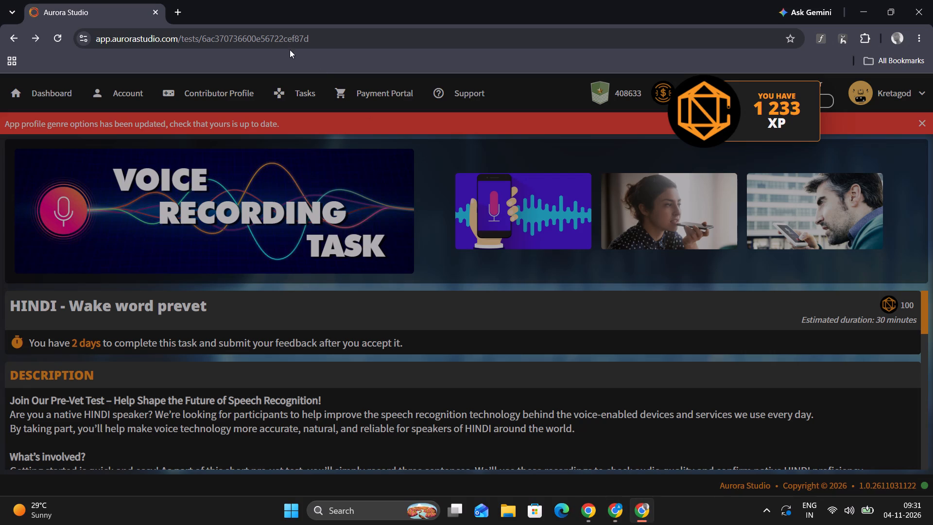
pyautogui.click(171, 5)
pyautogui.click(364, 243)
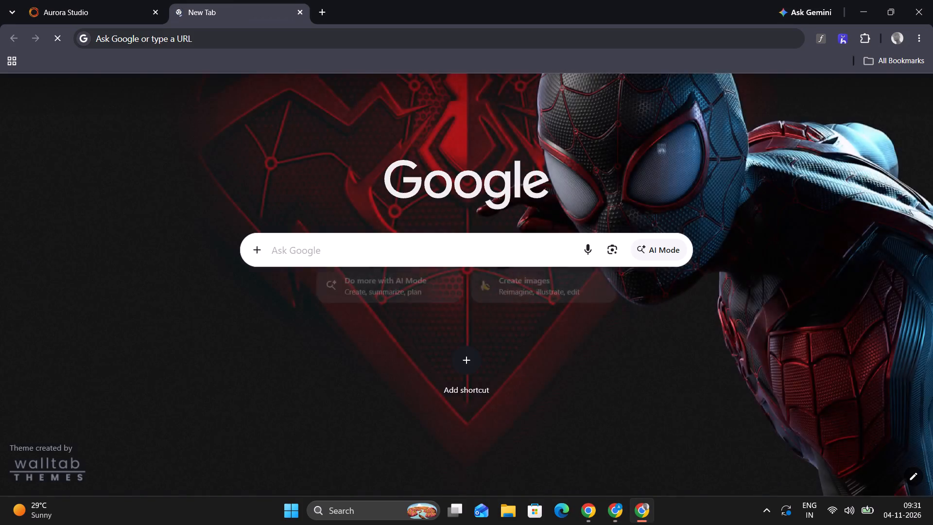